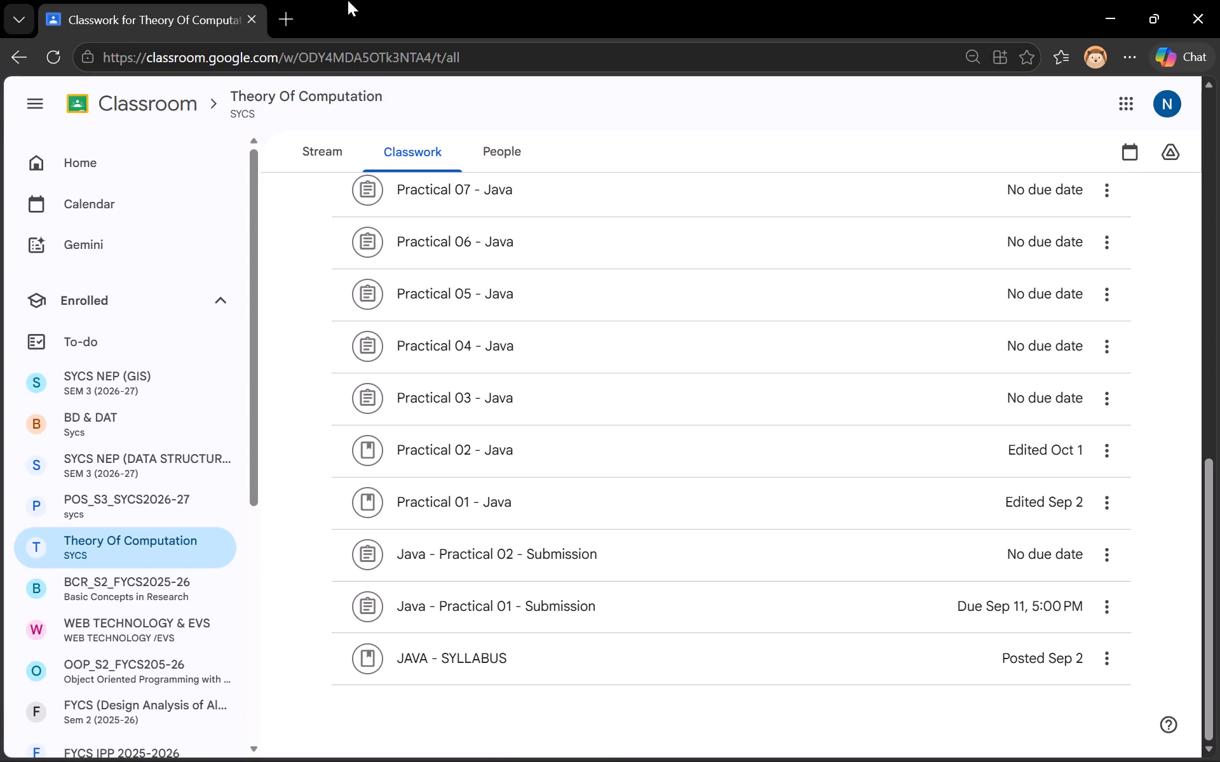
Replace the Classroom tab with a new one and search the web for "canva".
{"action": "left_click", "coordinate": [288, 22]}
{"action": "left_click", "coordinate": [245, 13]}
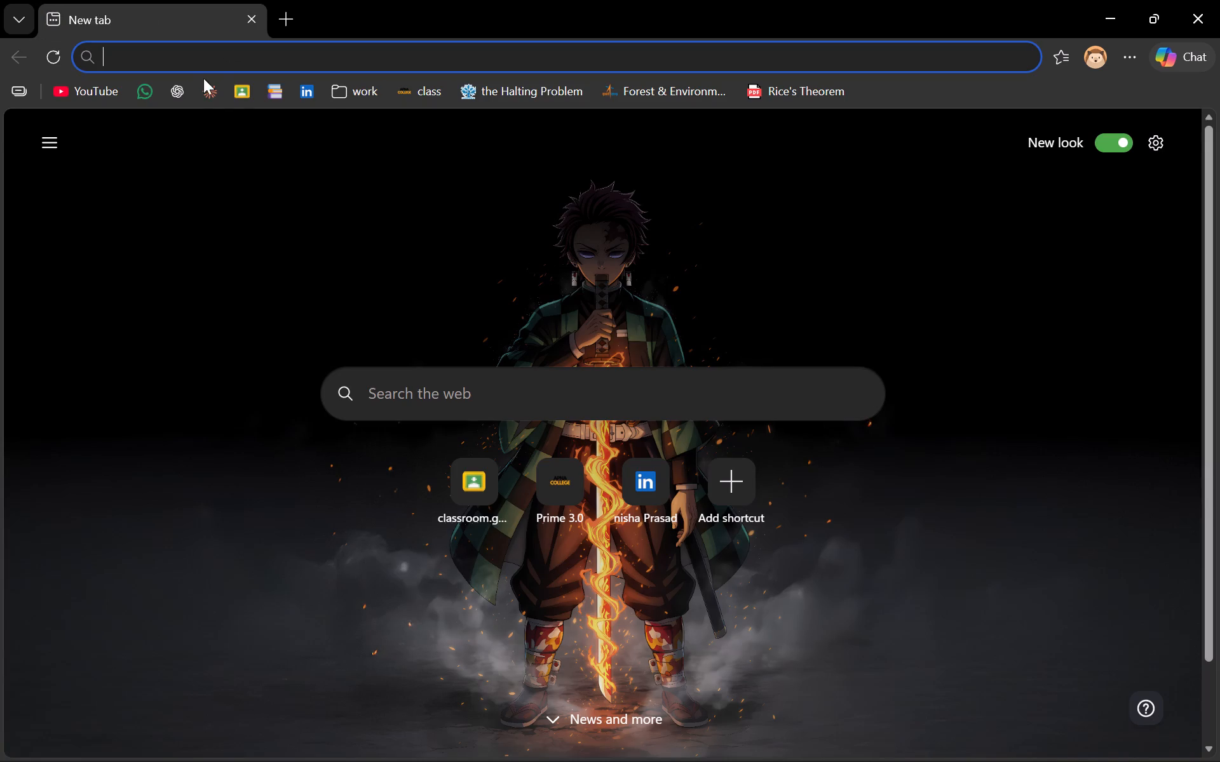
{"action": "left_click", "coordinate": [429, 387]}
{"action": "type", "text": "canva"}
{"action": "key", "text": "Return"}
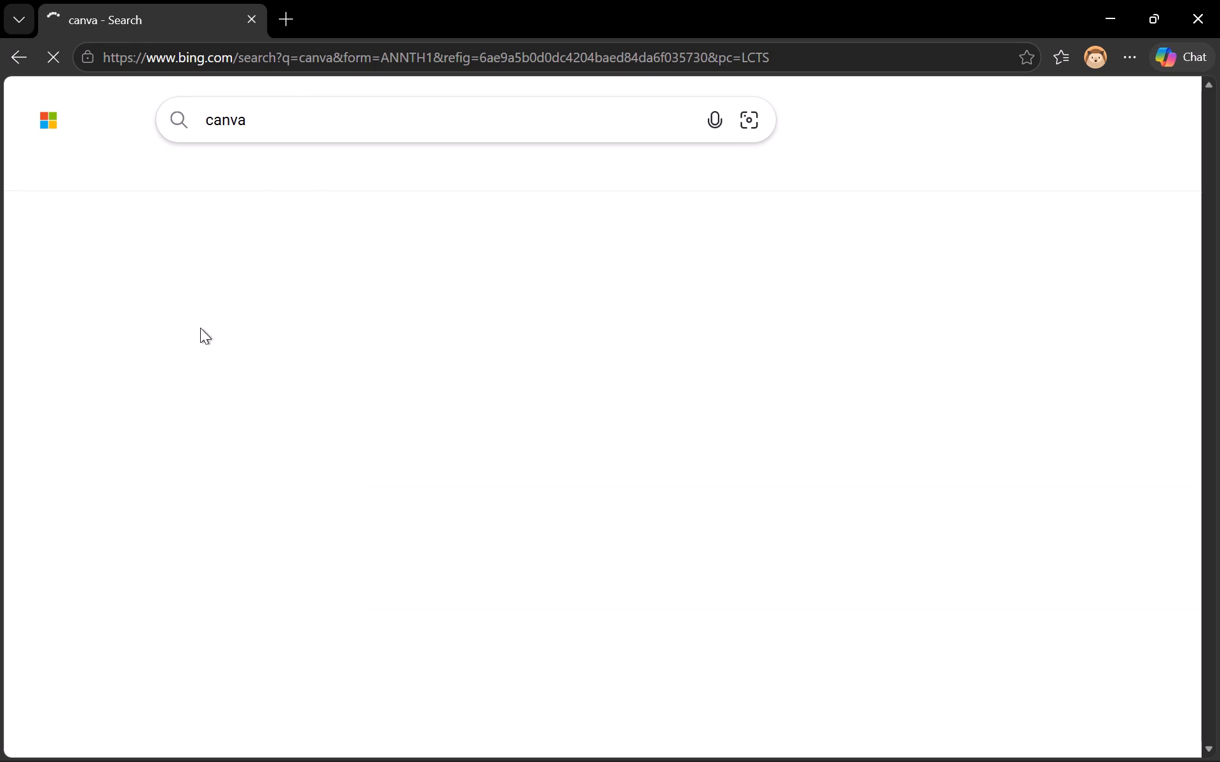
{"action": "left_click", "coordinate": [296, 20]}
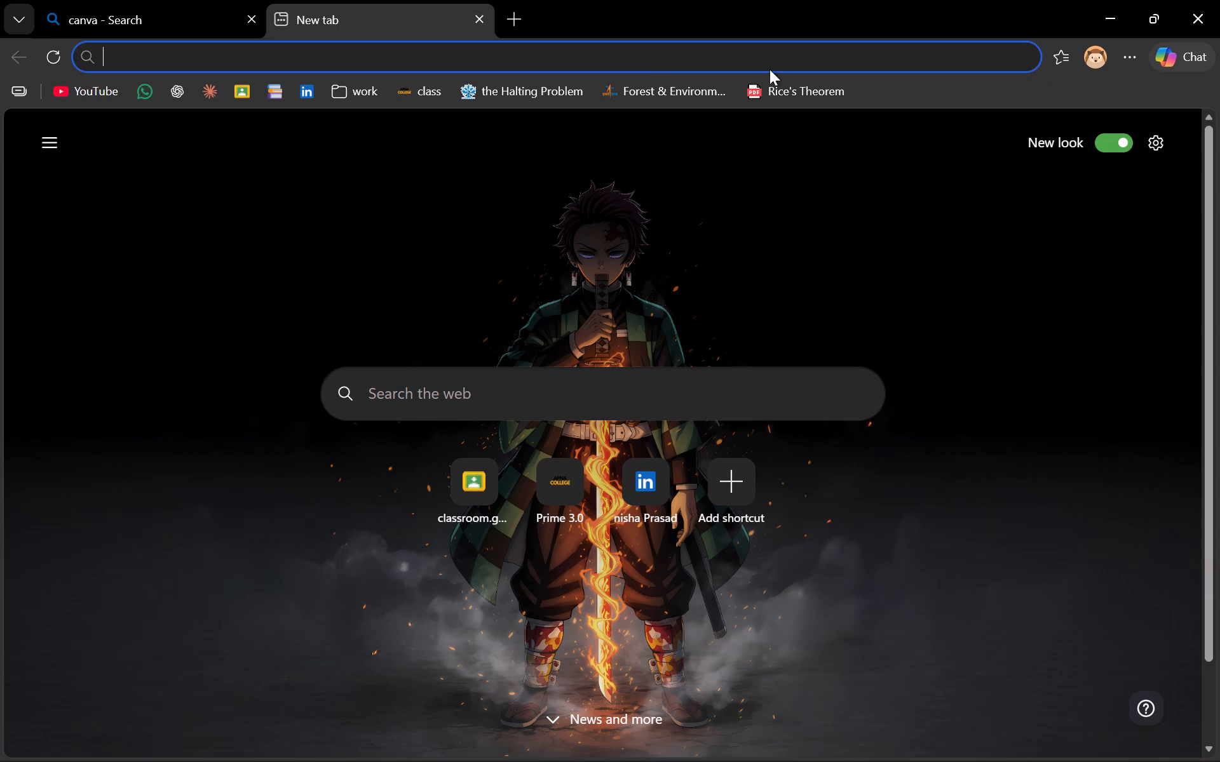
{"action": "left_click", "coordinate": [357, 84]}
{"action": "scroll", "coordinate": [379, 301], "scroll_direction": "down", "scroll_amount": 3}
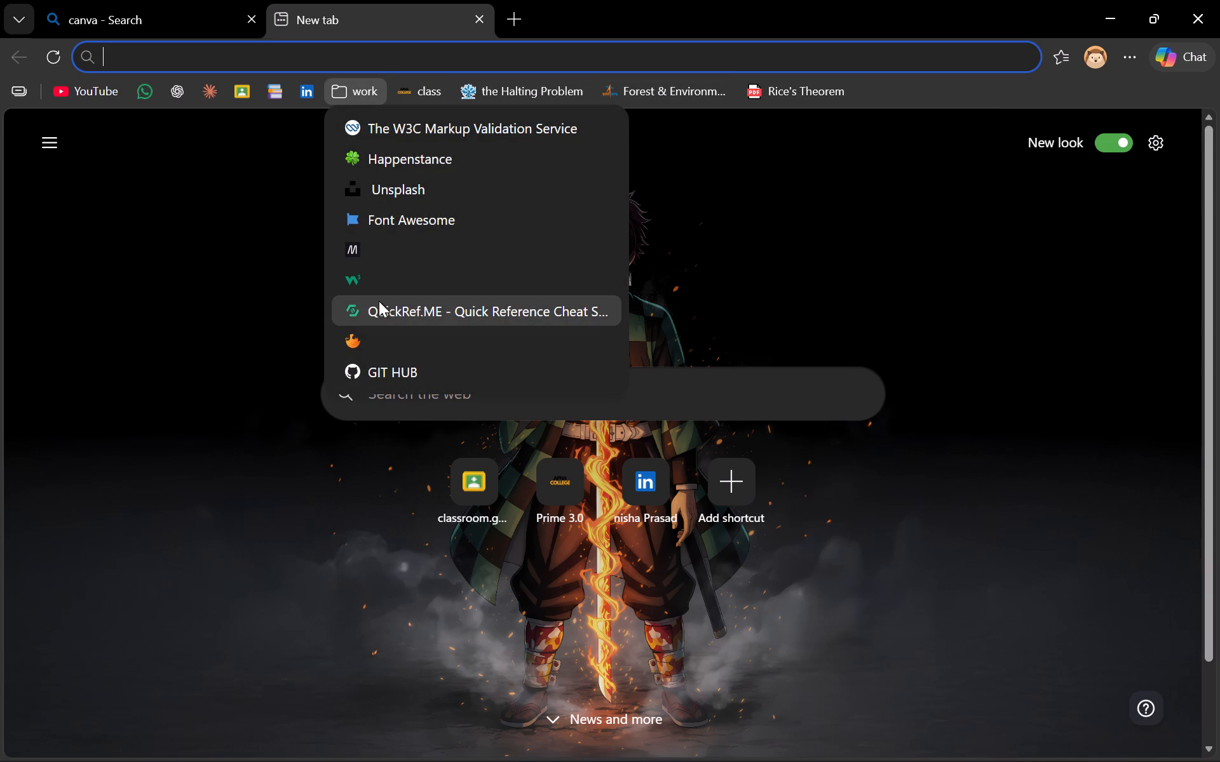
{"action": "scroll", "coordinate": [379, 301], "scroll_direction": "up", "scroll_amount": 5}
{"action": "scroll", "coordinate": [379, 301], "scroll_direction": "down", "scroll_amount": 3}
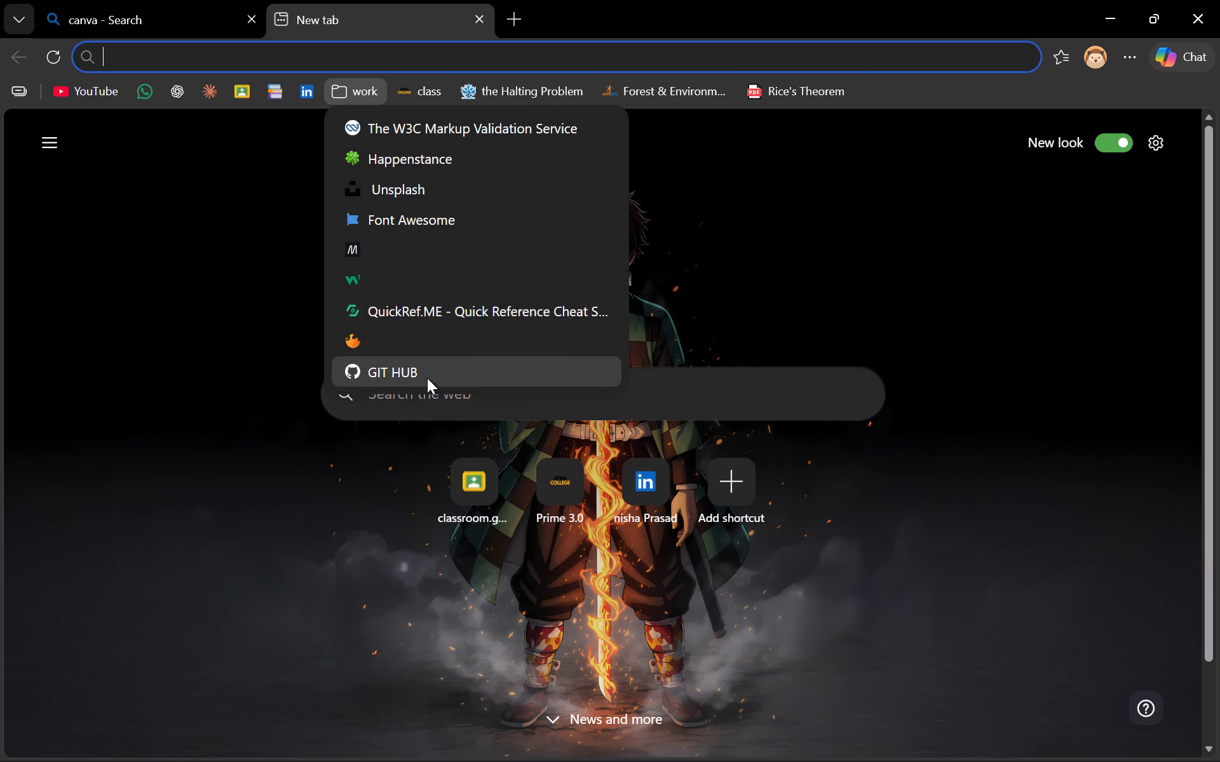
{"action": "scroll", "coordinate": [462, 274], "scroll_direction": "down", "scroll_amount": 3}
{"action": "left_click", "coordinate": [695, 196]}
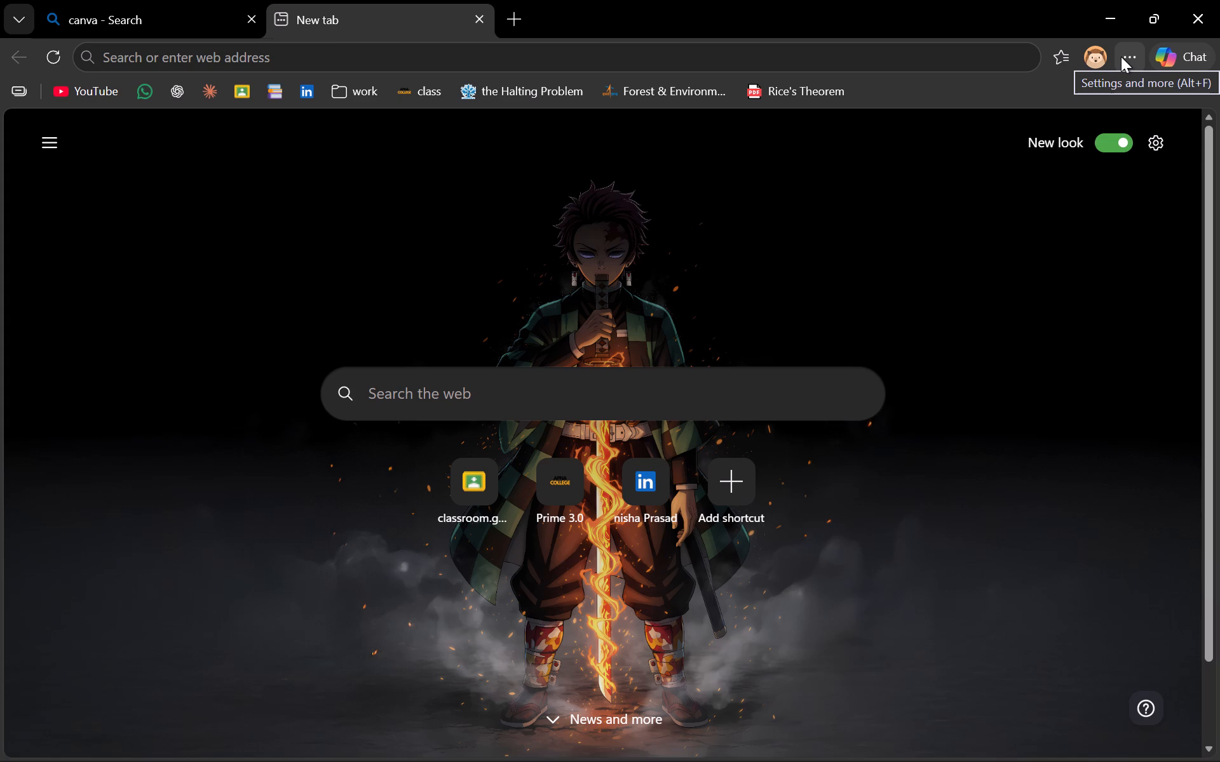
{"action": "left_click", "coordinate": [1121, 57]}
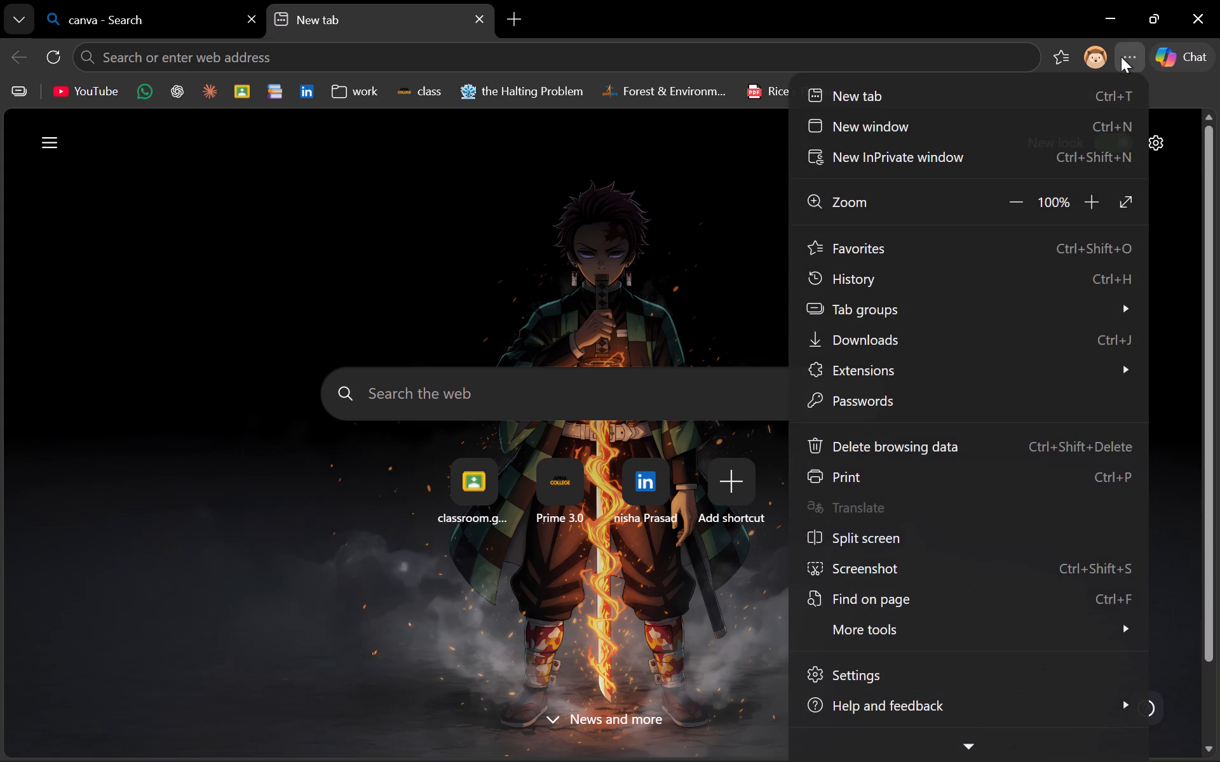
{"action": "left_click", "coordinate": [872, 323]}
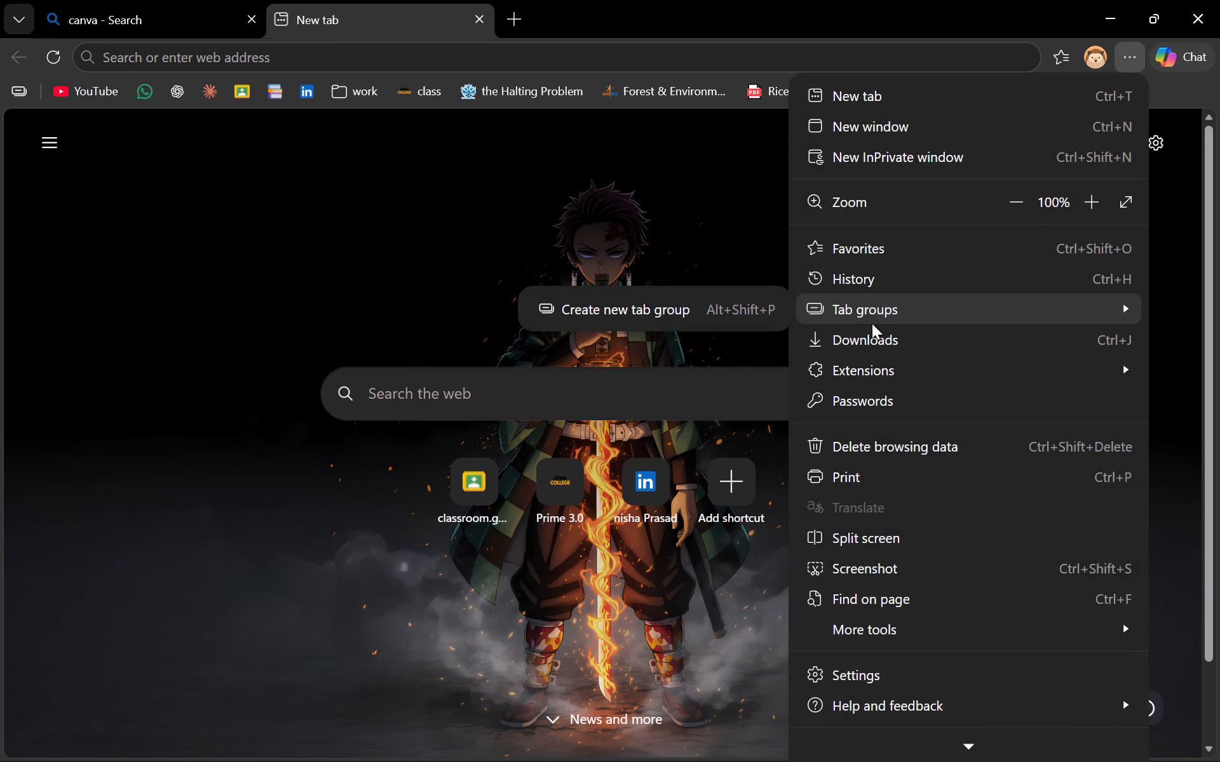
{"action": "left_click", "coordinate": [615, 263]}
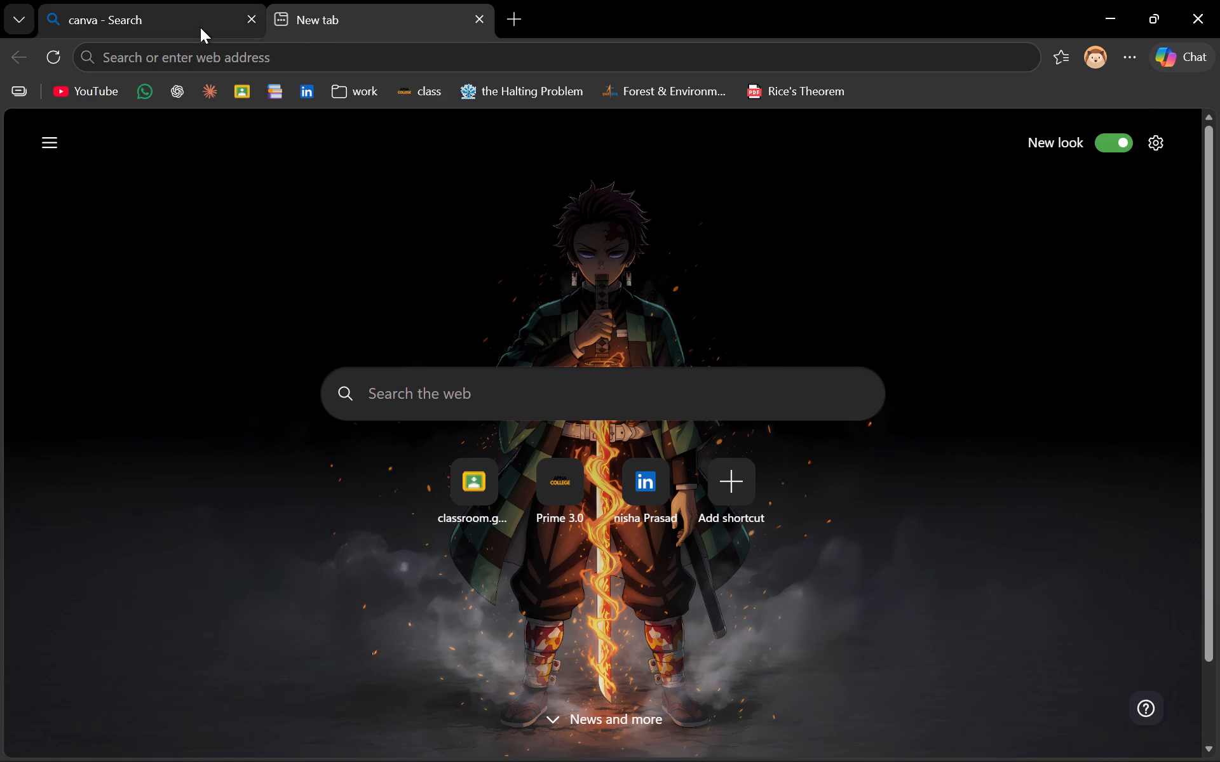
Open the Canva website from the search results and close the search results tab and the blank tab.
{"action": "left_click", "coordinate": [200, 27]}
{"action": "left_click", "coordinate": [214, 330]}
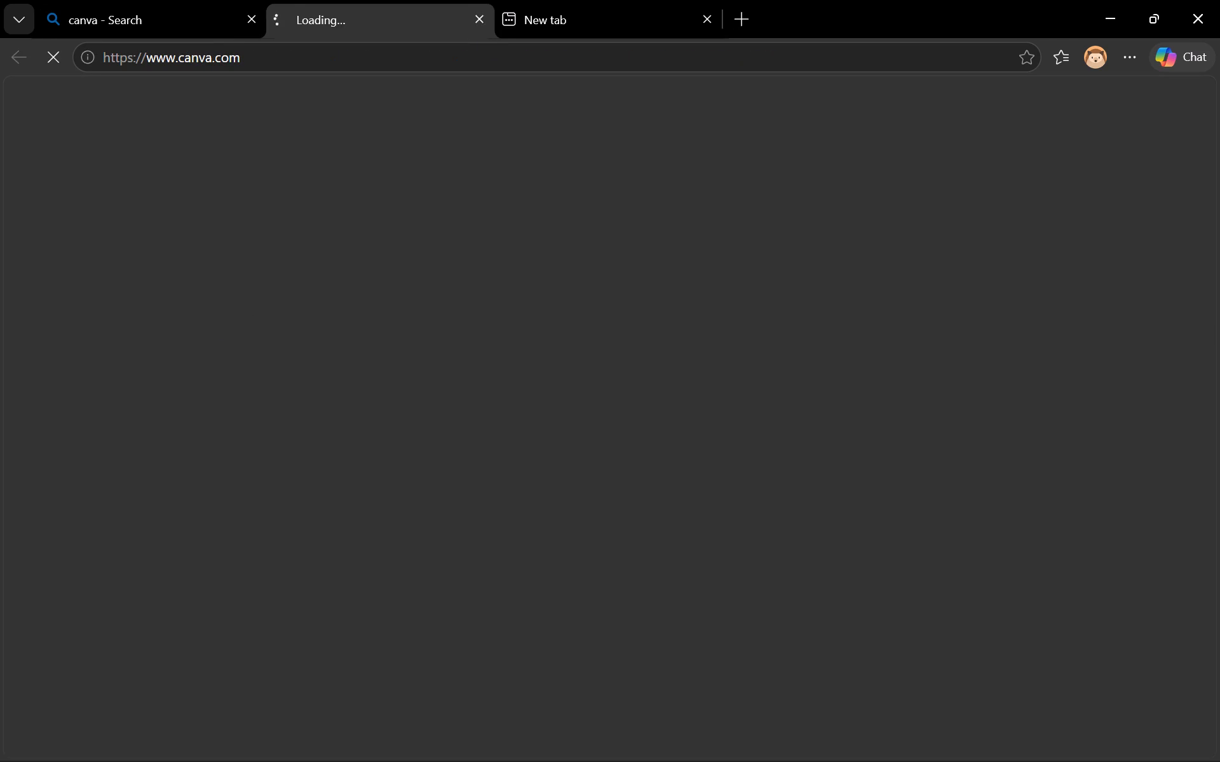
{"action": "left_click", "coordinate": [475, 17]}
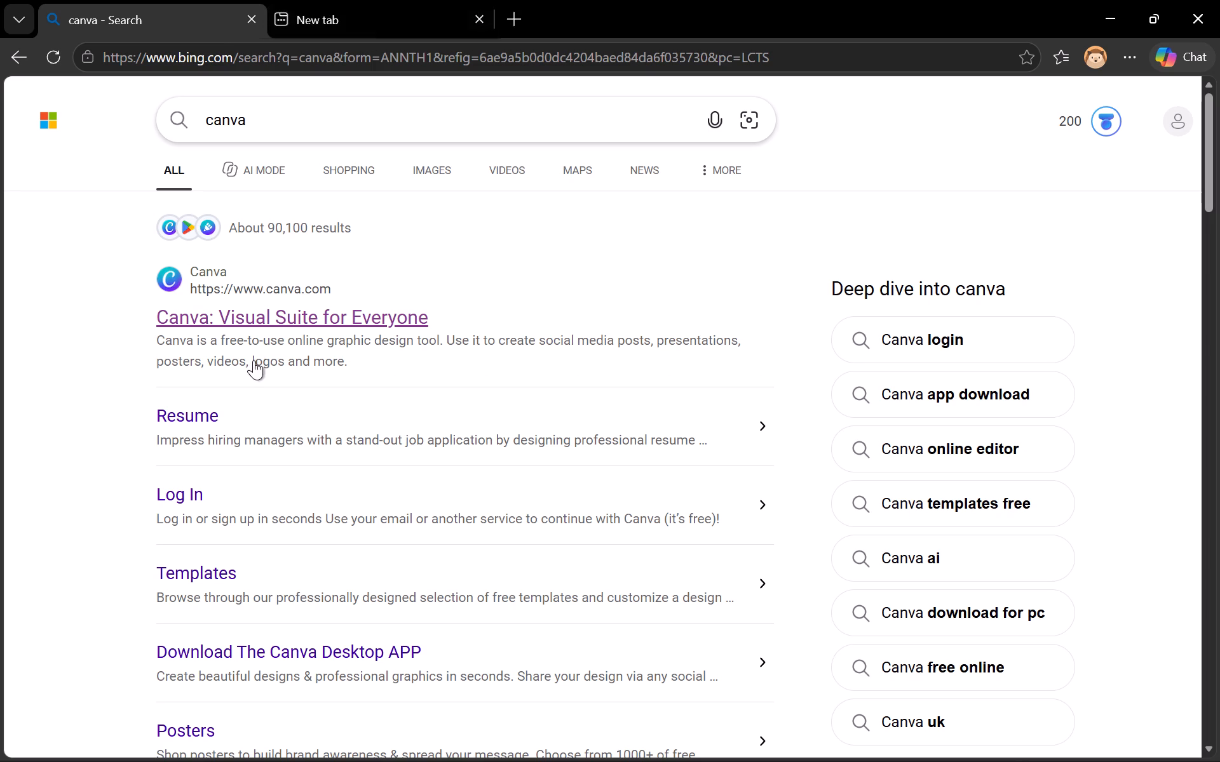
{"action": "left_click", "coordinate": [262, 320]}
{"action": "left_click", "coordinate": [249, 20]}
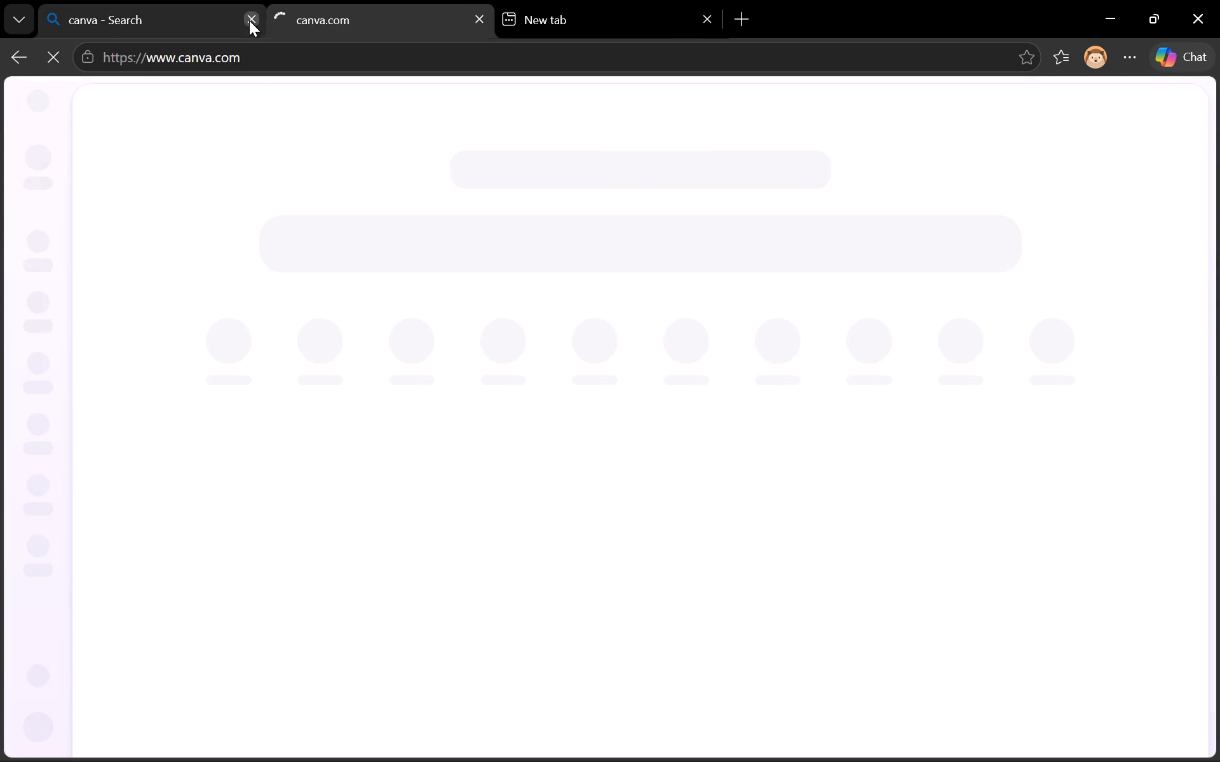
{"action": "left_click", "coordinate": [479, 16]}
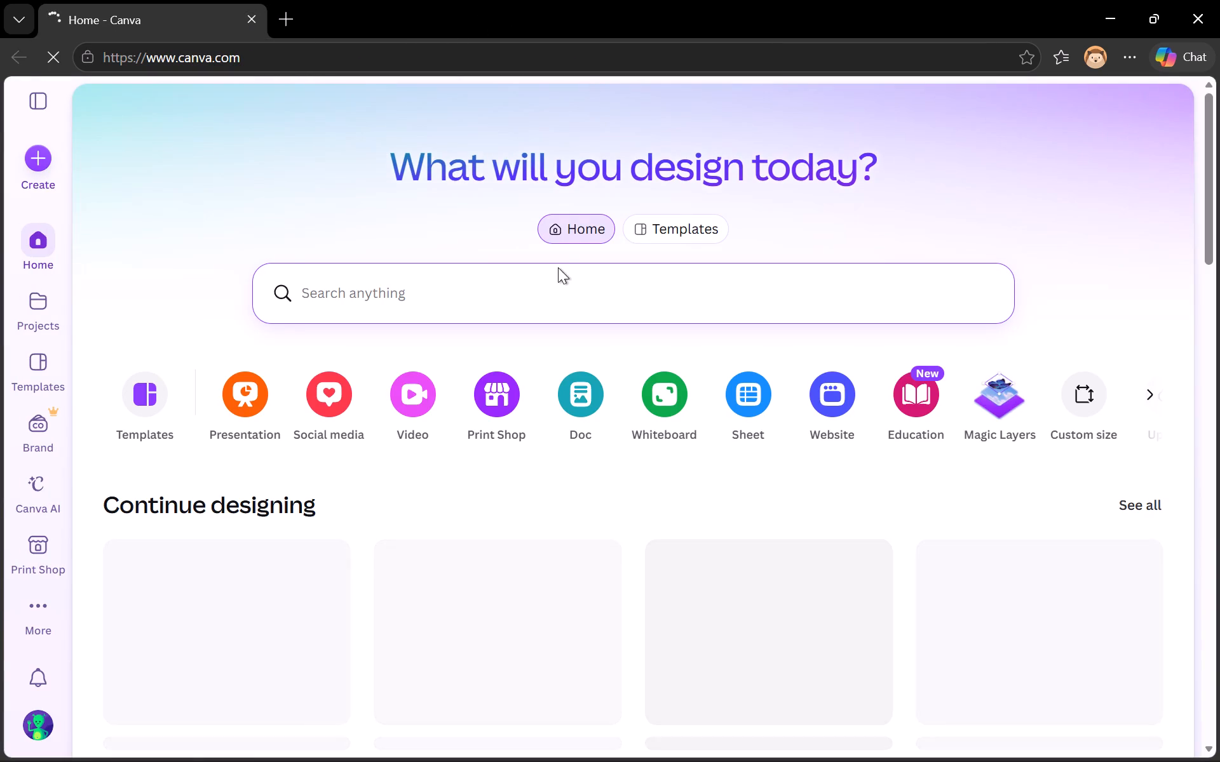
Add the Canva home page to the favorites bar under the name "Home - Canva".
{"action": "left_click", "coordinate": [1029, 58]}
{"action": "left_click", "coordinate": [933, 282]}
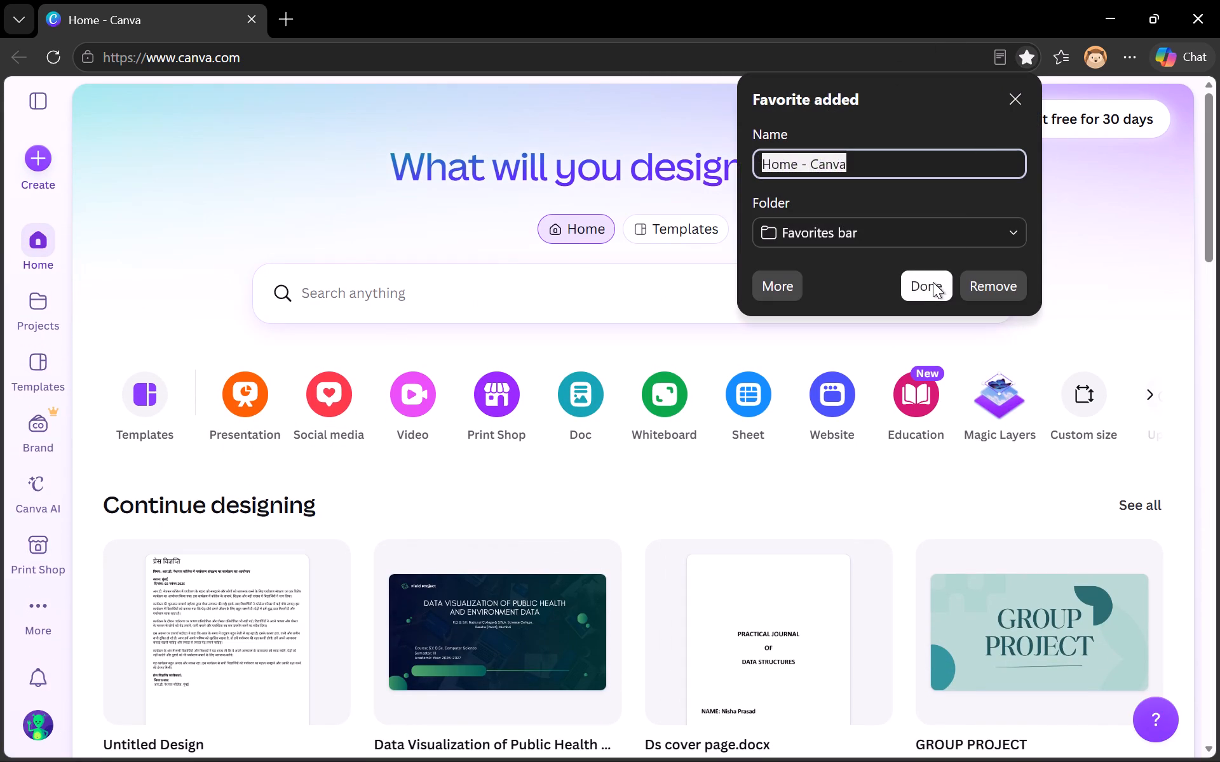
Reopen Canva from its saved favorite in a new tab, closing the original Canva tab.
{"action": "left_click", "coordinate": [291, 10]}
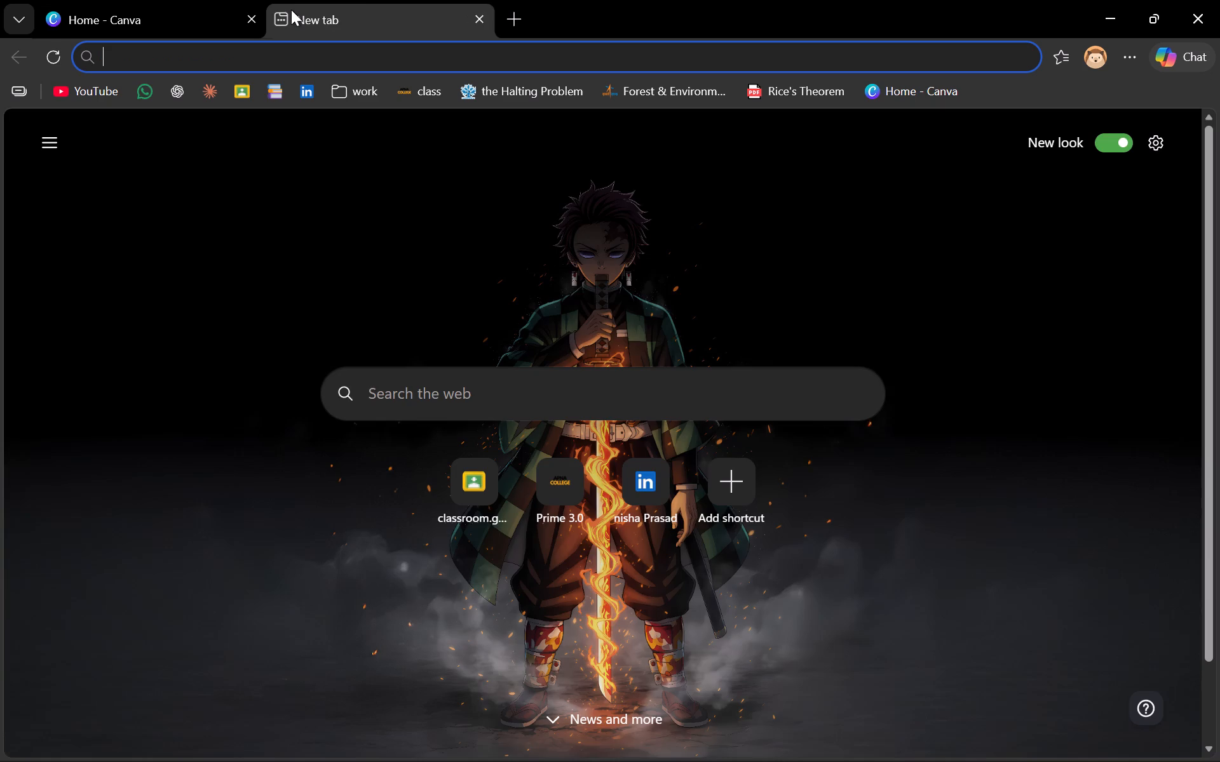
{"action": "left_click", "coordinate": [248, 14]}
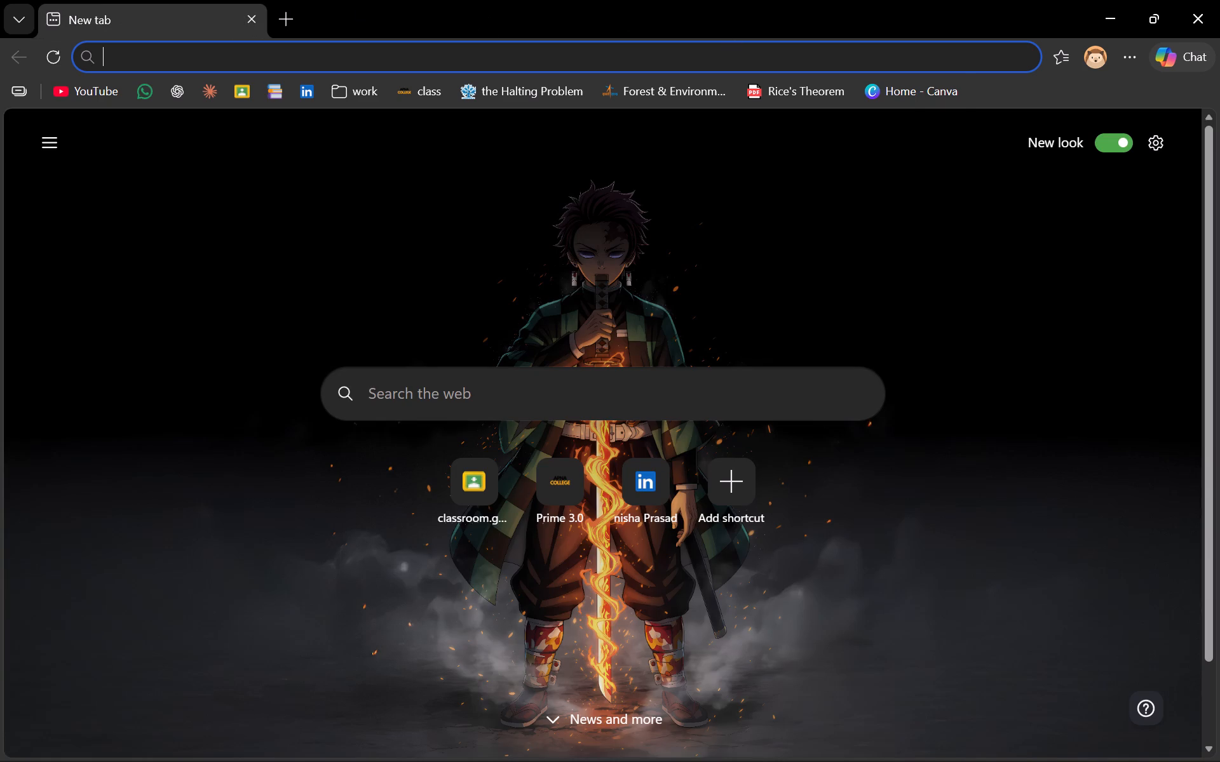
{"action": "left_click", "coordinate": [907, 94]}
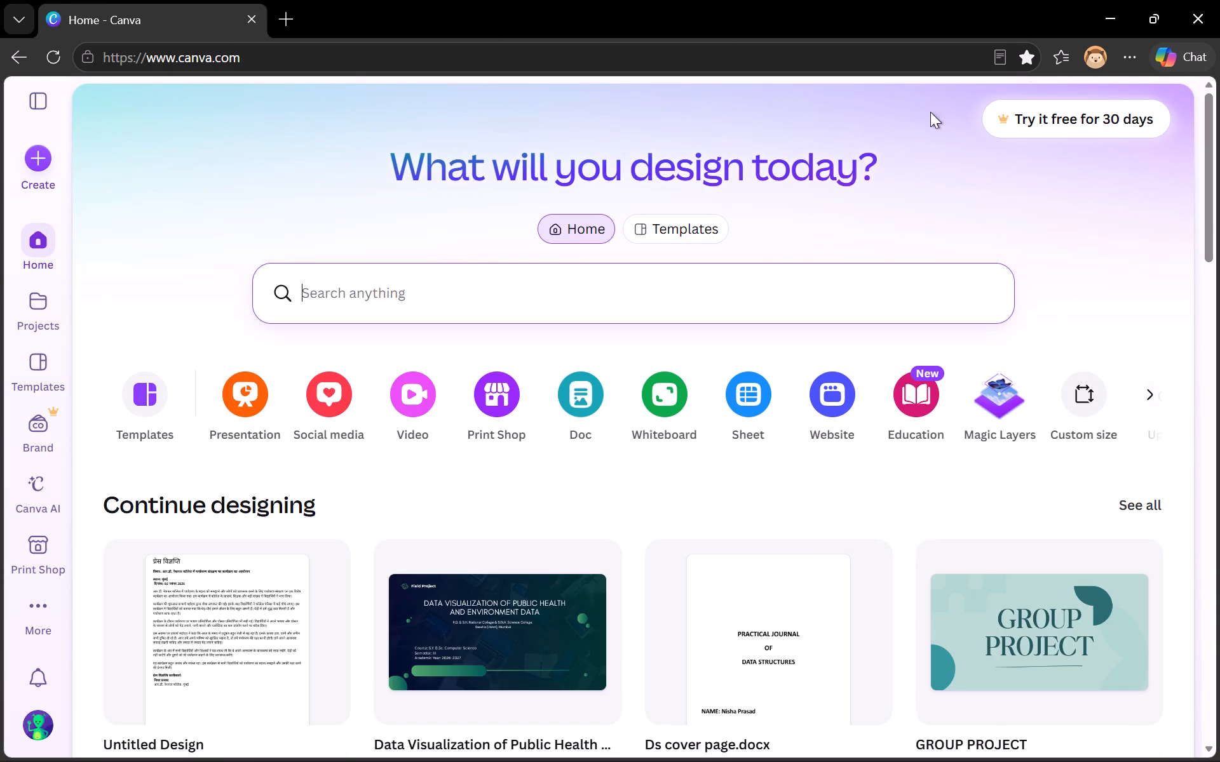
Clear the name of the Canva favorite and save the edited favorite.
{"action": "left_click", "coordinate": [1022, 54]}
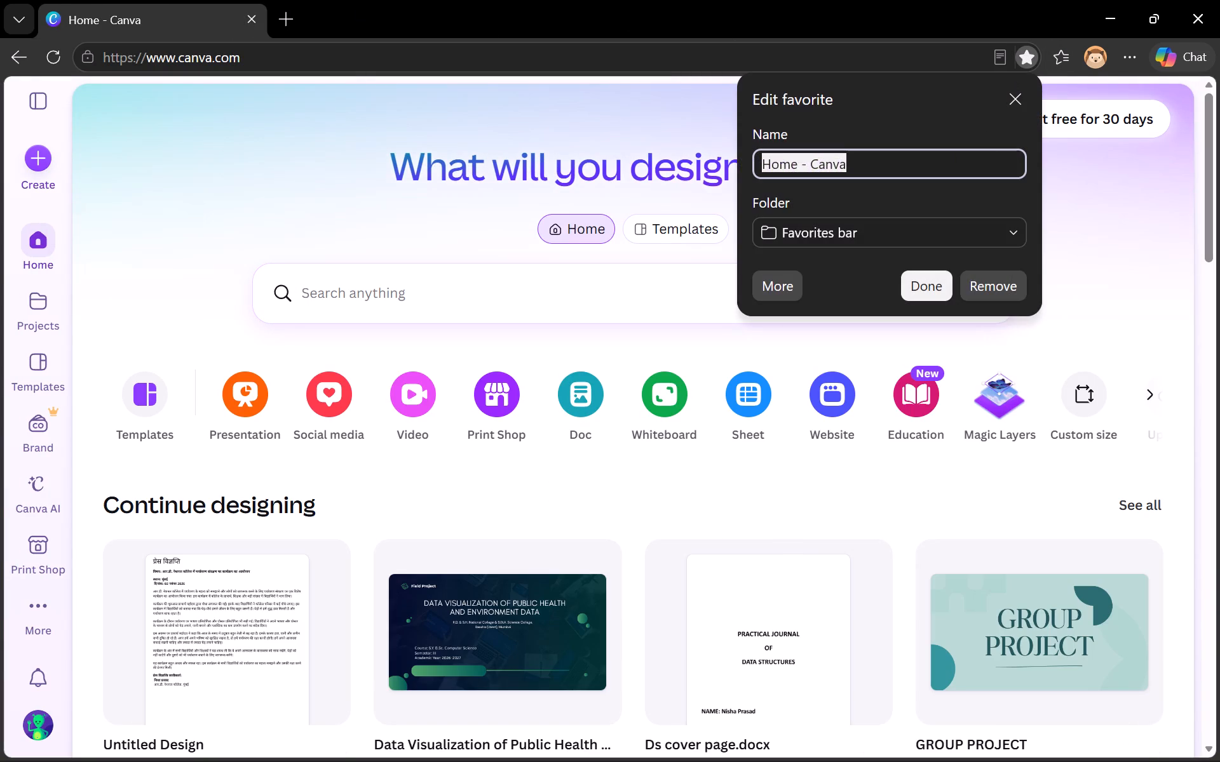
{"action": "key", "text": "BackSpace"}
{"action": "key", "text": "Return"}
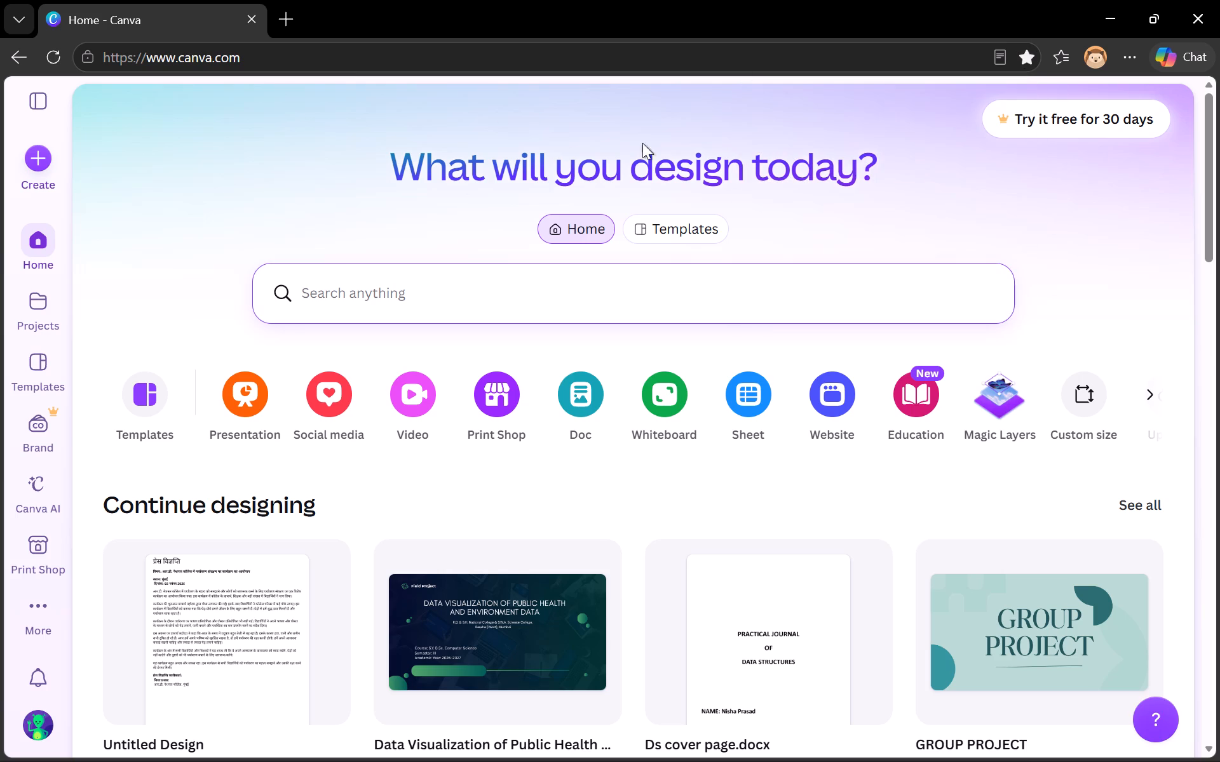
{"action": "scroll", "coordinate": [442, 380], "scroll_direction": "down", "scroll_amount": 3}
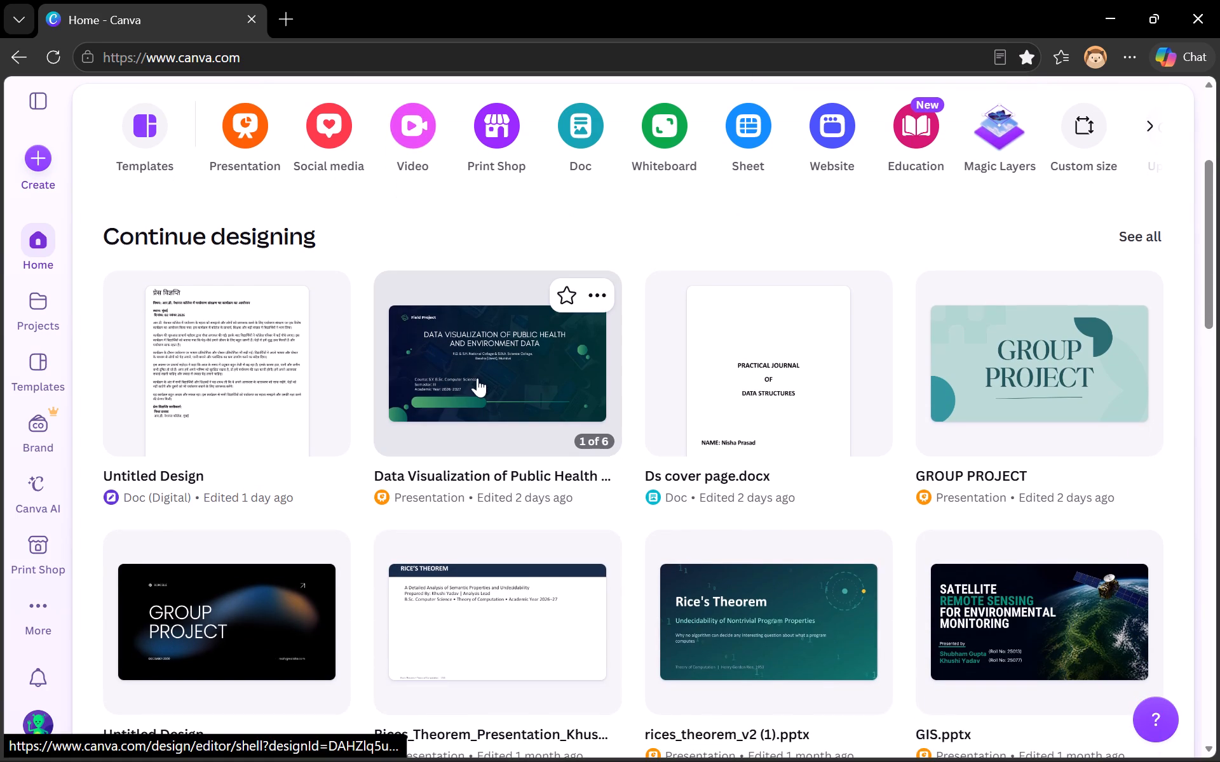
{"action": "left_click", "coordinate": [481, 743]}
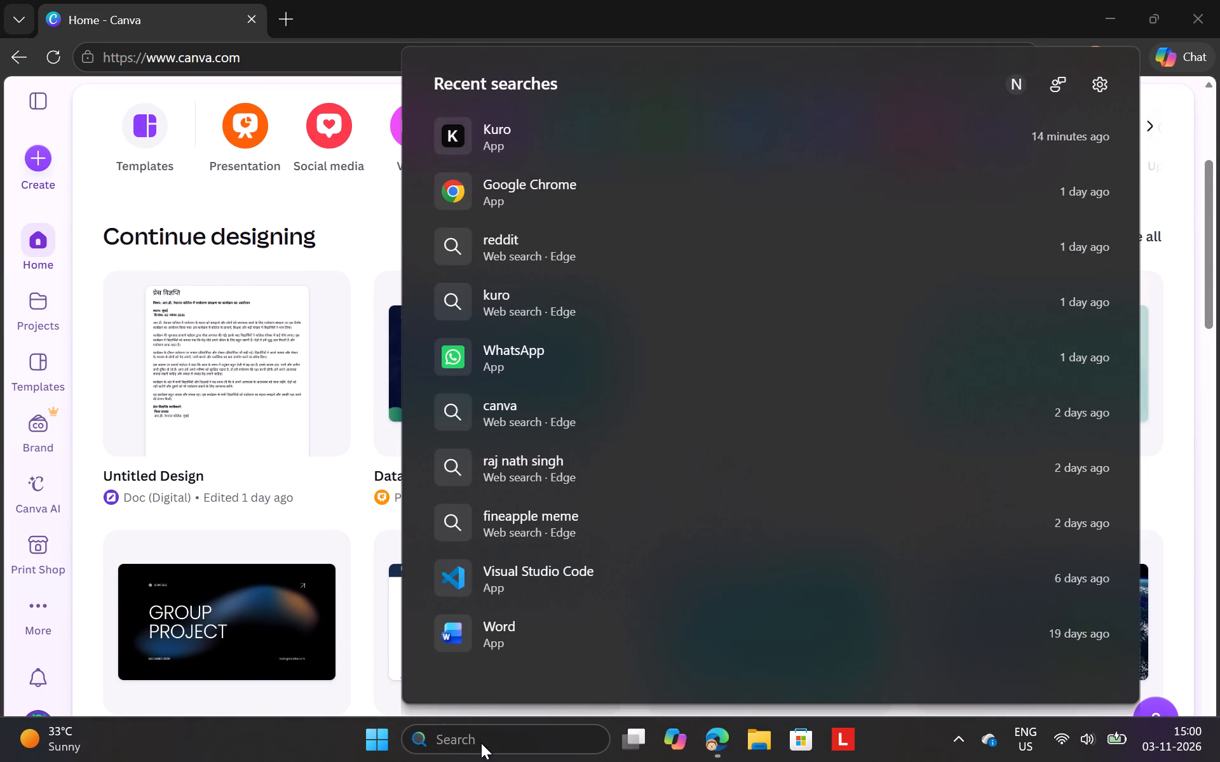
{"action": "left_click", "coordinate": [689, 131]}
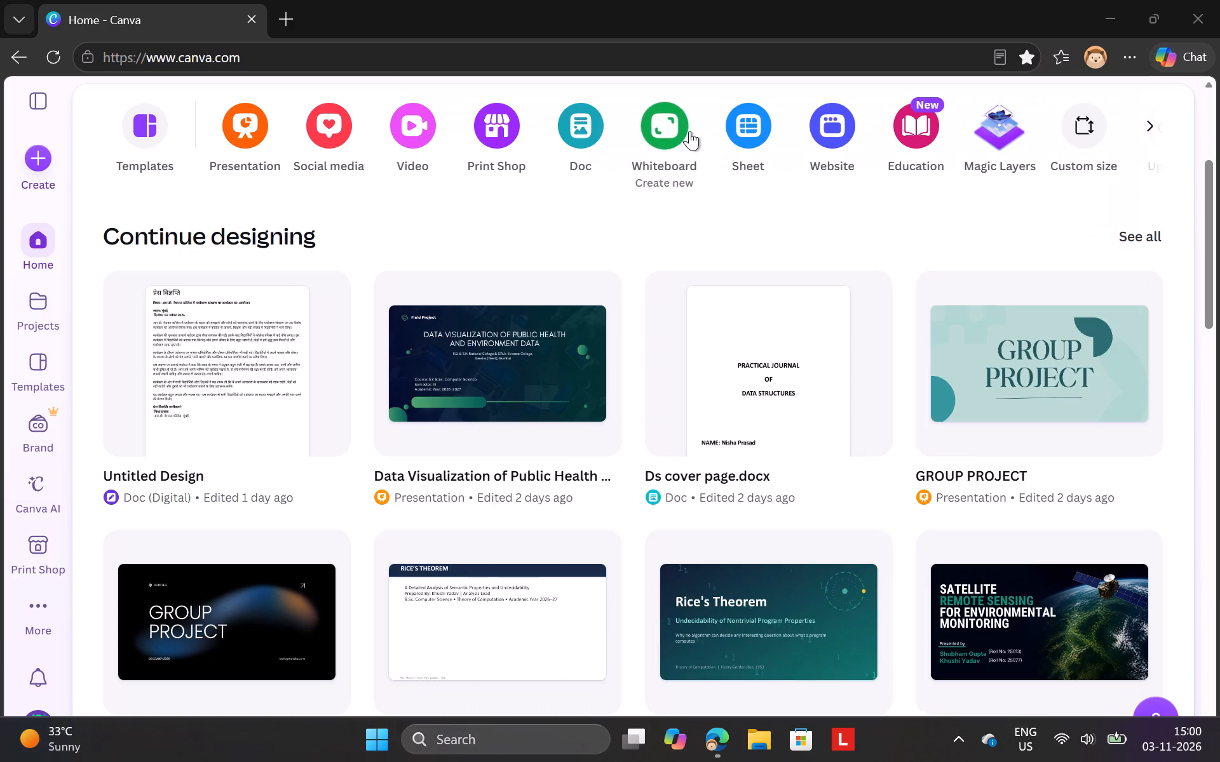
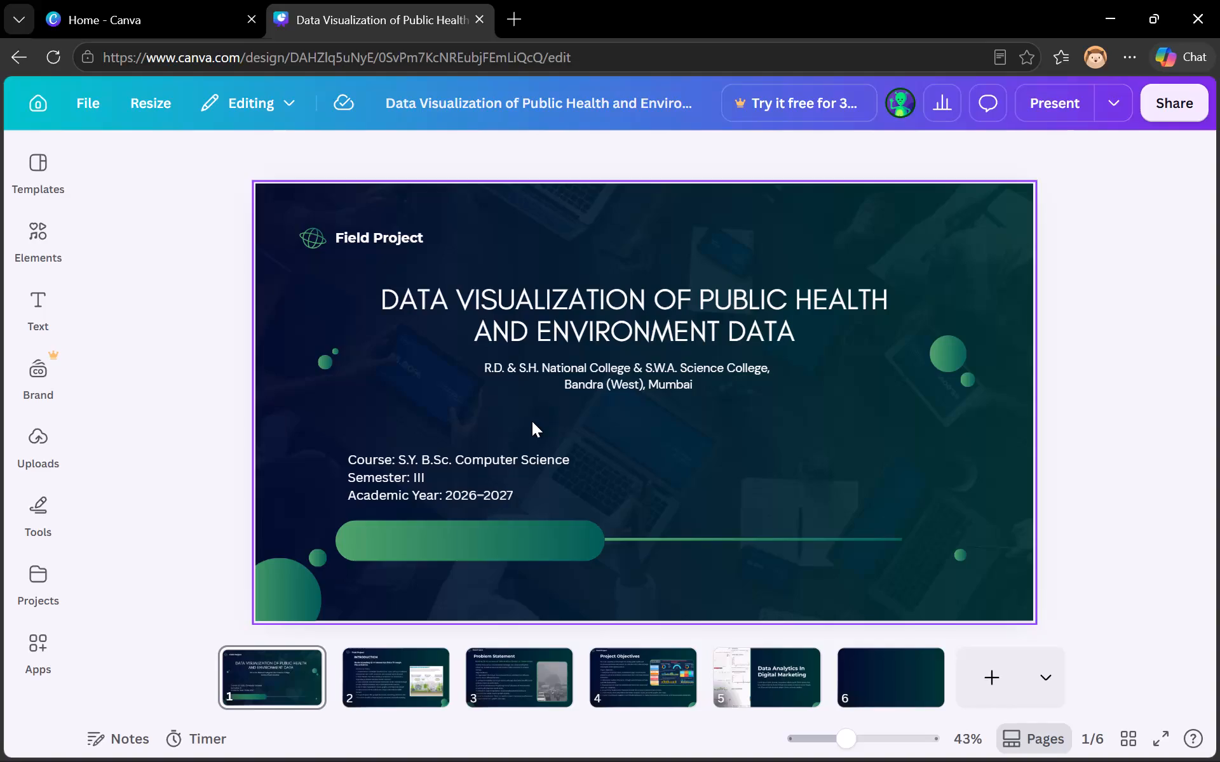
On blank page 6, try the Digital Marketing template's "Data Analytics In Digital Marketing" layout, replacing it with the "Marketing In Mobile Era" layout.
{"action": "key", "text": "Right"}
{"action": "key", "text": "Right"}
{"action": "key", "text": "Right"}
{"action": "left_click", "coordinate": [773, 669]}
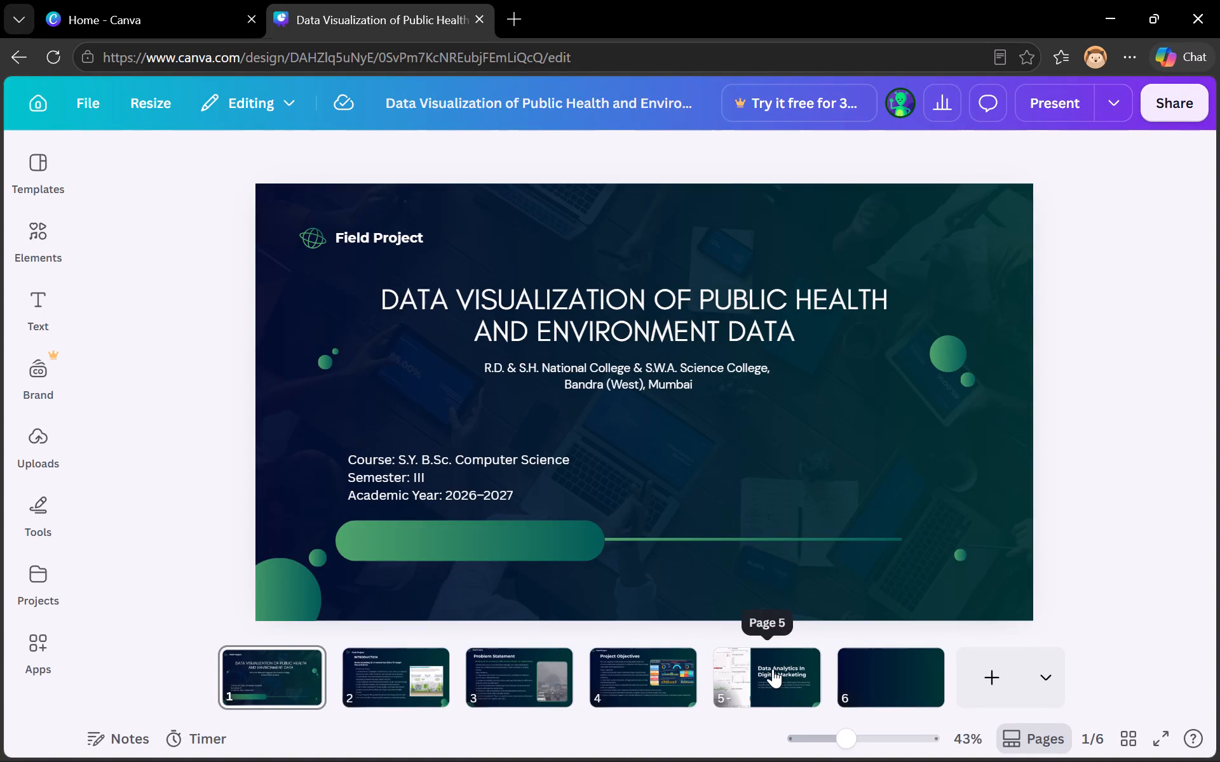
{"action": "left_click", "coordinate": [878, 667]}
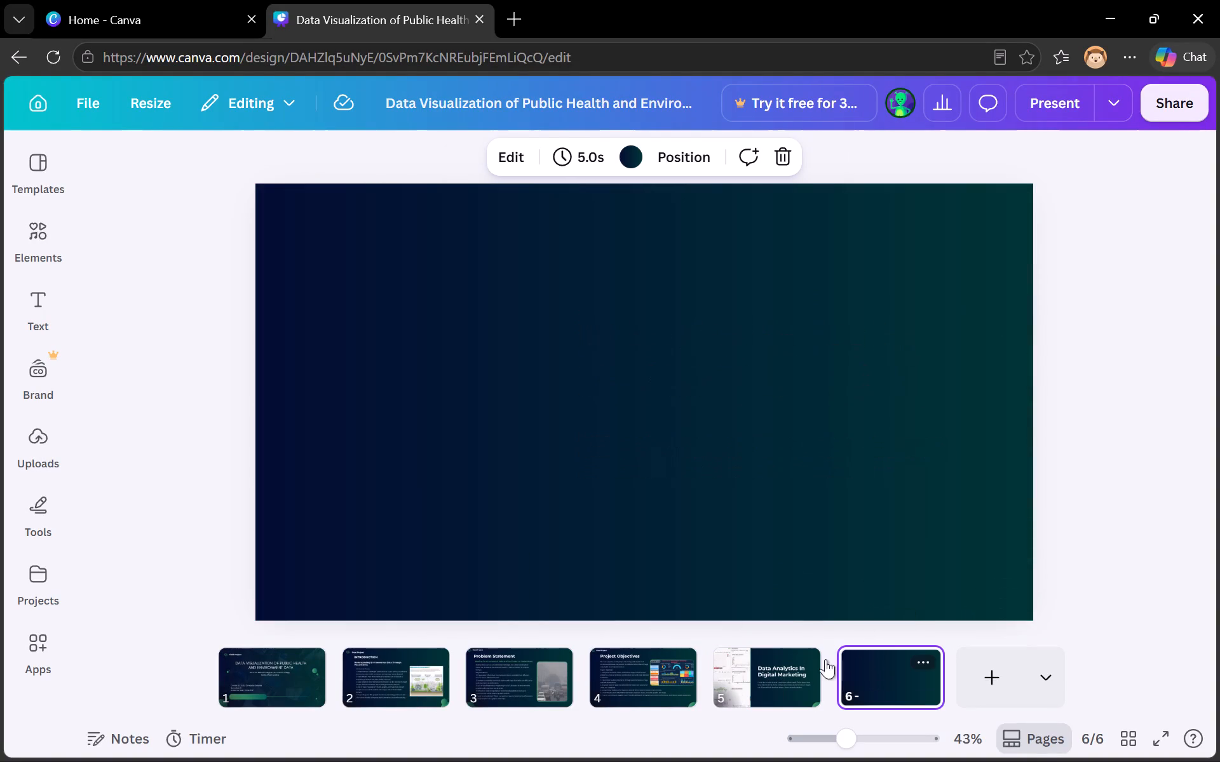
{"action": "left_click", "coordinate": [37, 149]}
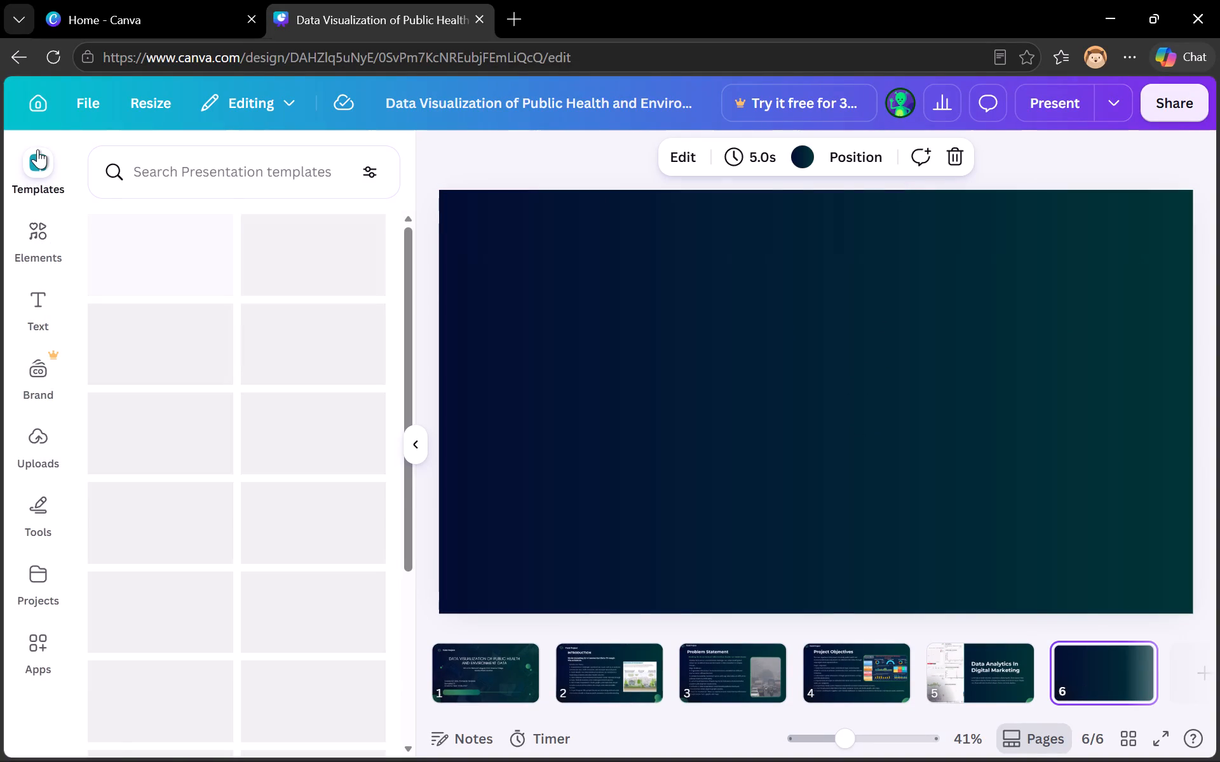
{"action": "left_click", "coordinate": [170, 281]}
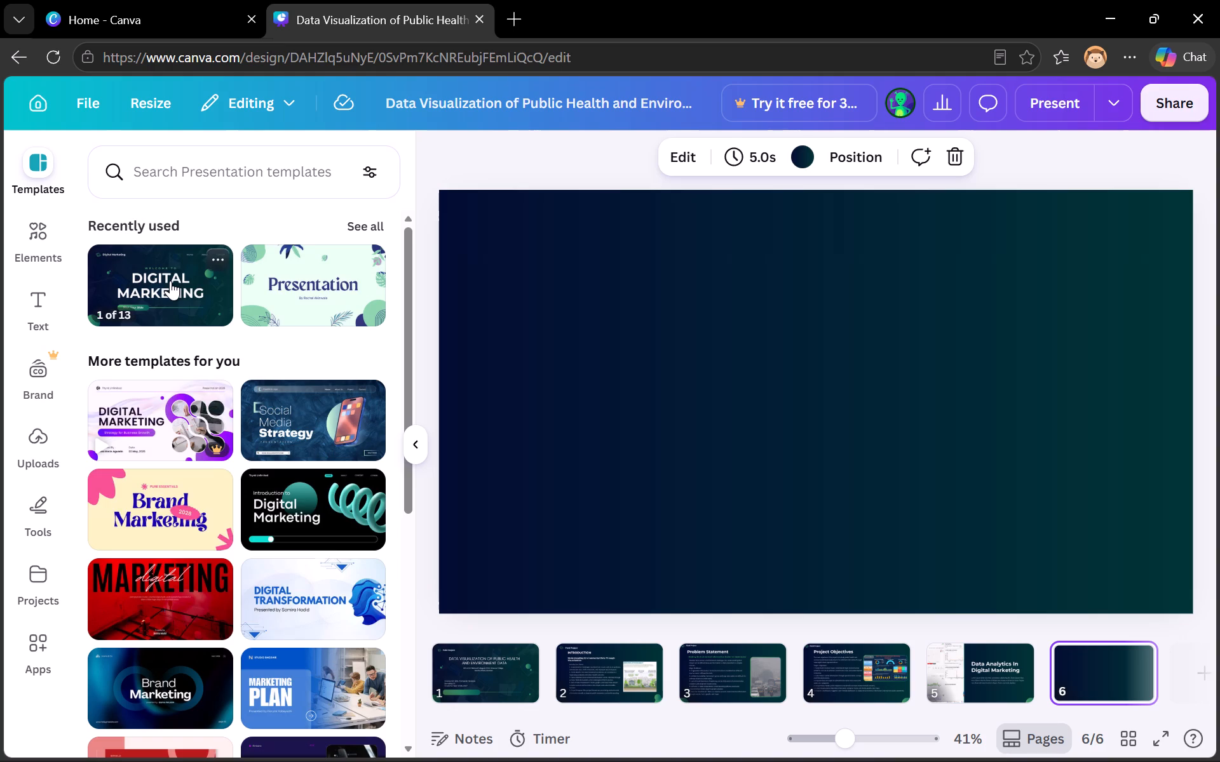
{"action": "scroll", "coordinate": [234, 439], "scroll_direction": "down", "scroll_amount": 3}
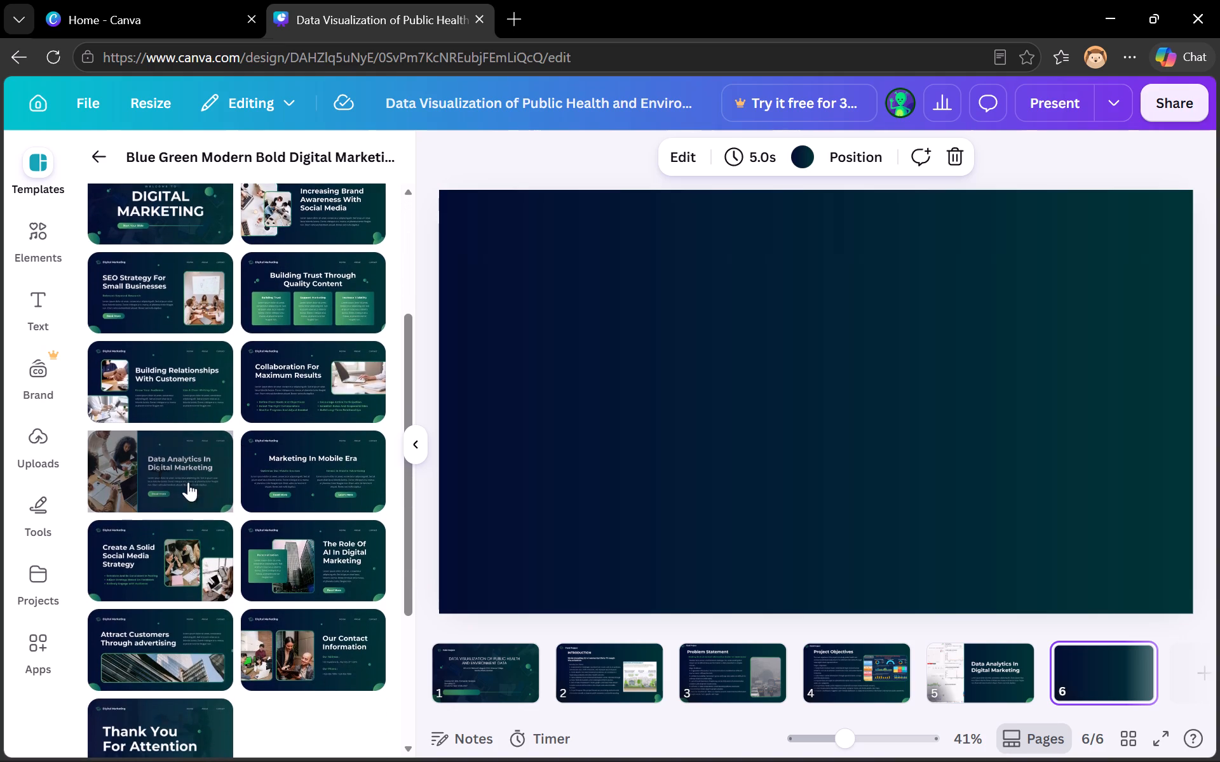
{"action": "left_click", "coordinate": [166, 467]}
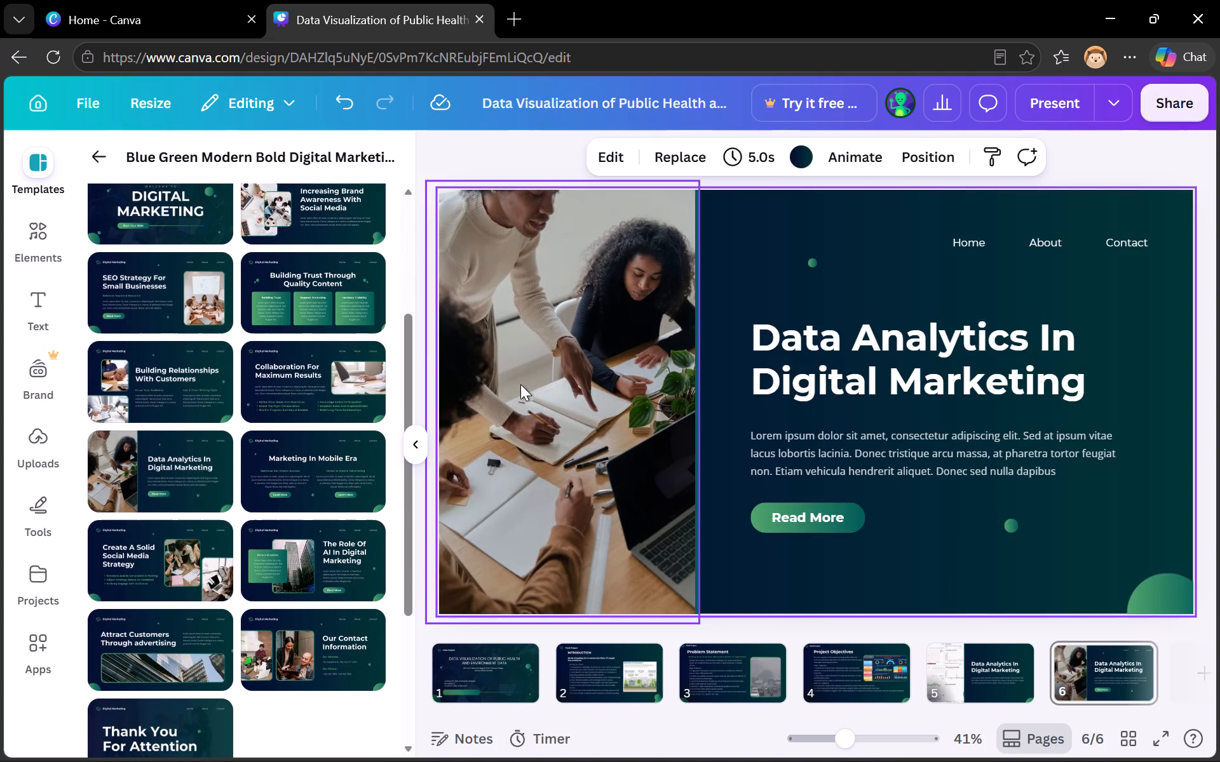
{"action": "left_click", "coordinate": [315, 451]}
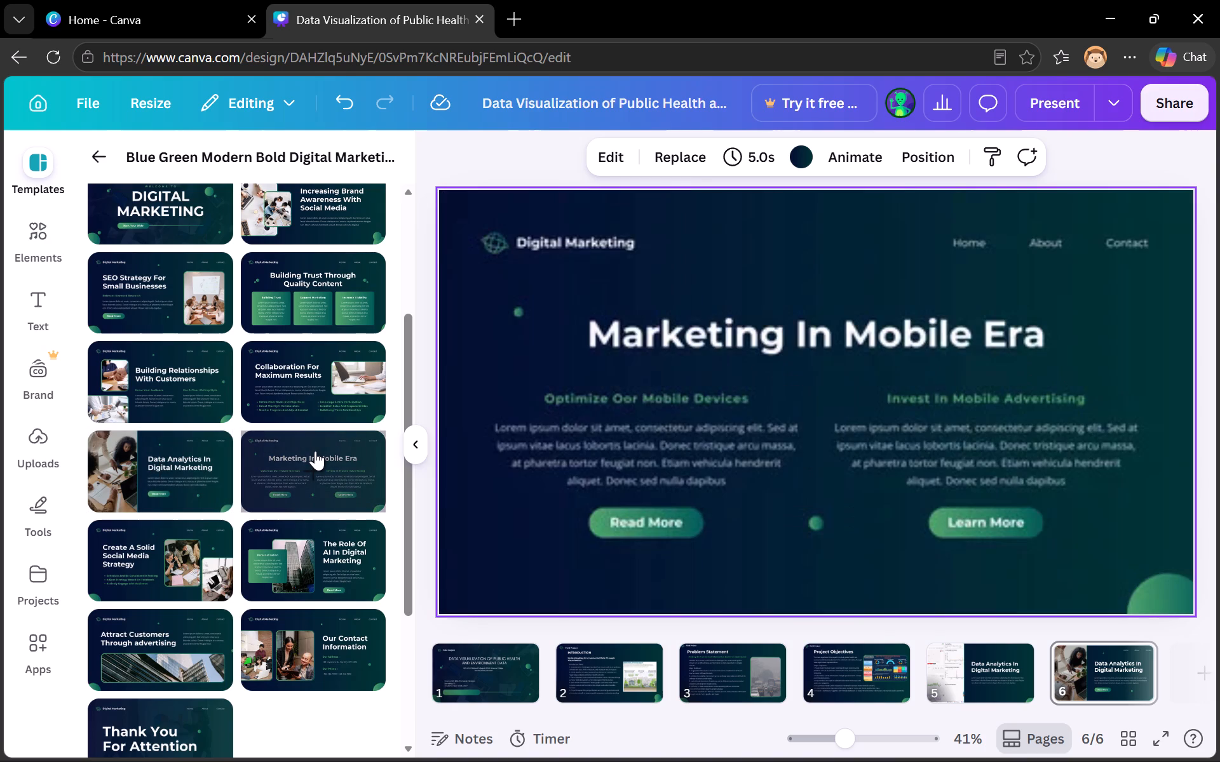
{"action": "left_click", "coordinate": [418, 443]}
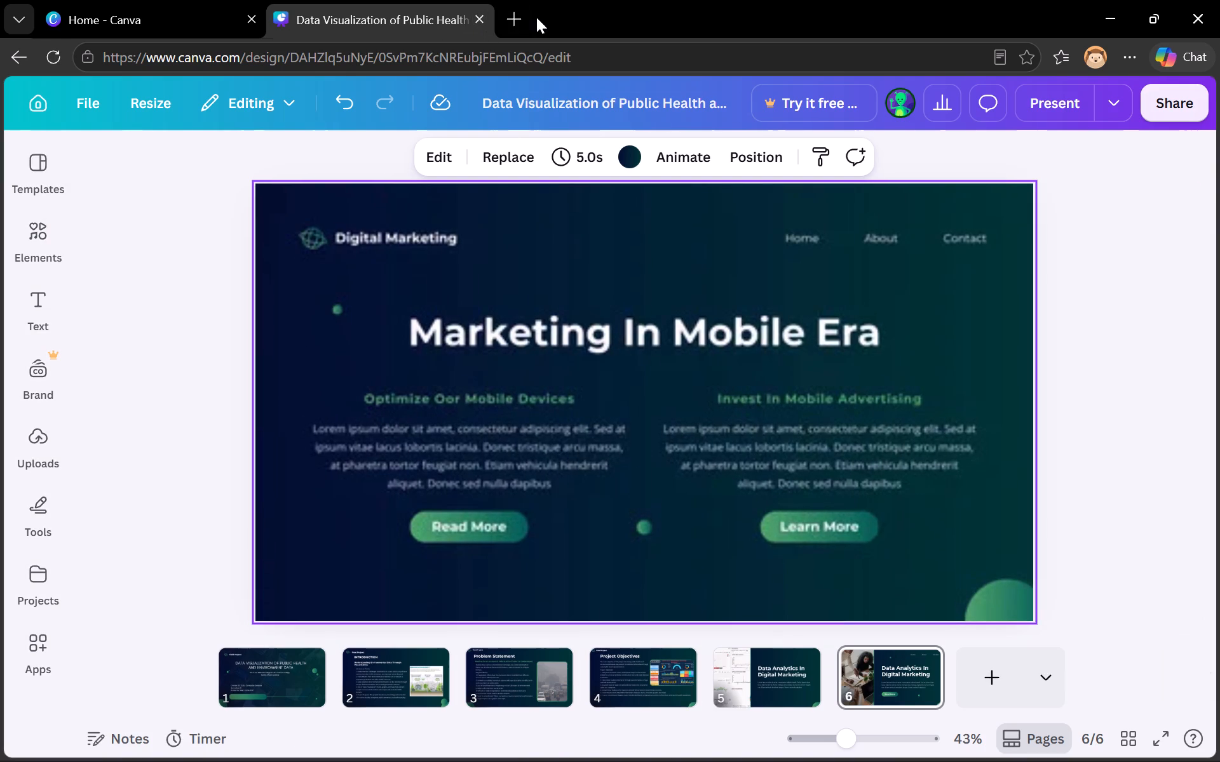
Open ChatGPT from its saved favorite in a new tab and close the Canva home tab.
{"action": "left_click", "coordinate": [520, 18]}
{"action": "left_click", "coordinate": [183, 84]}
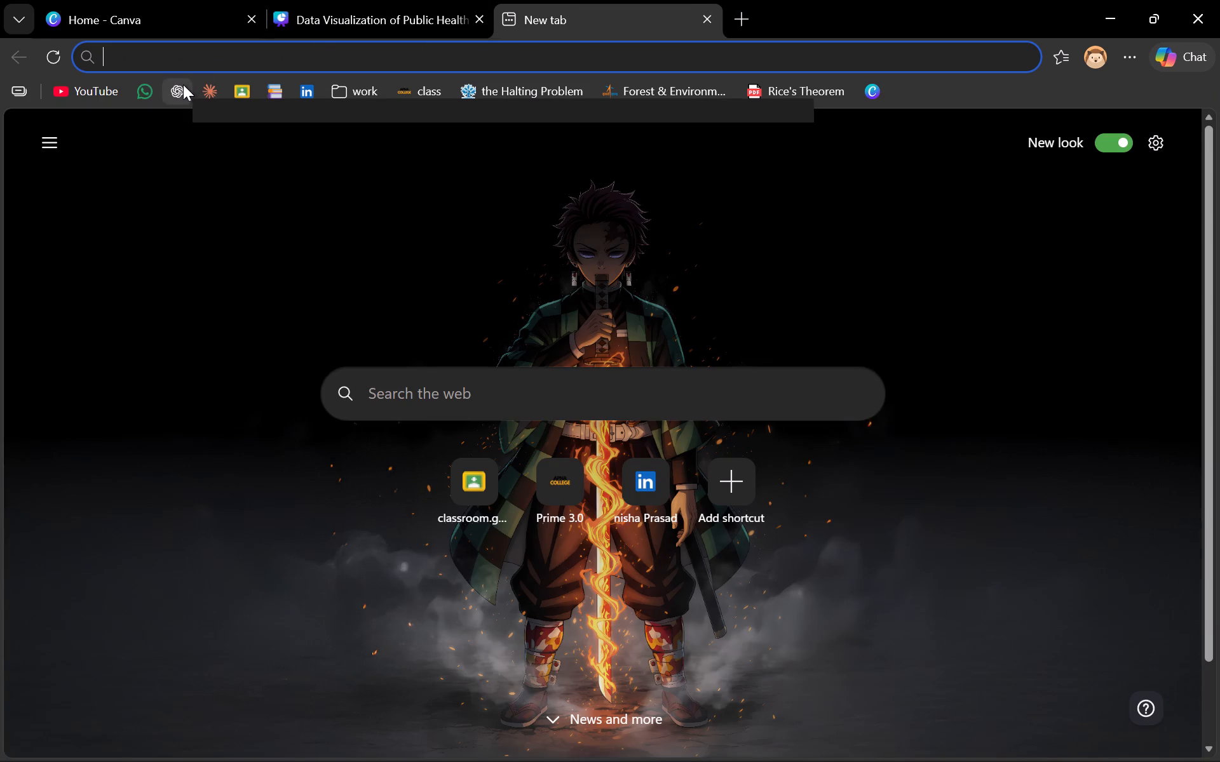
{"action": "left_click", "coordinate": [204, 13]}
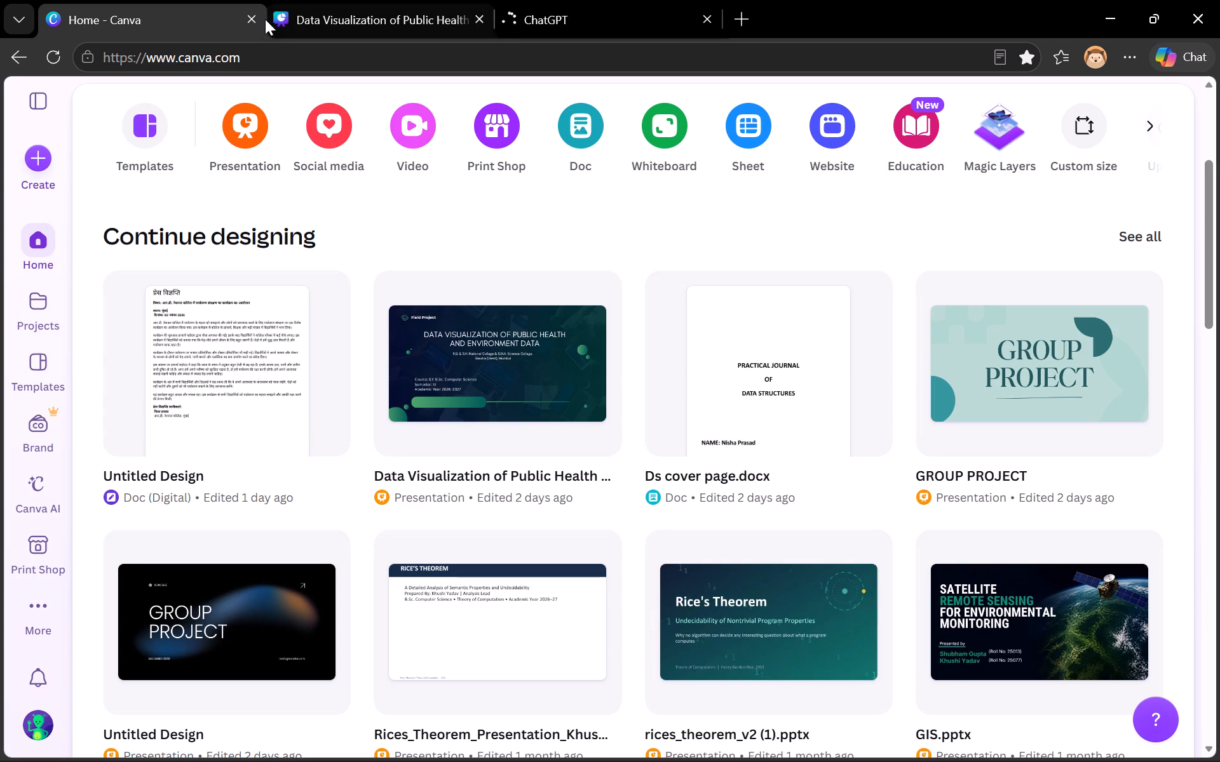
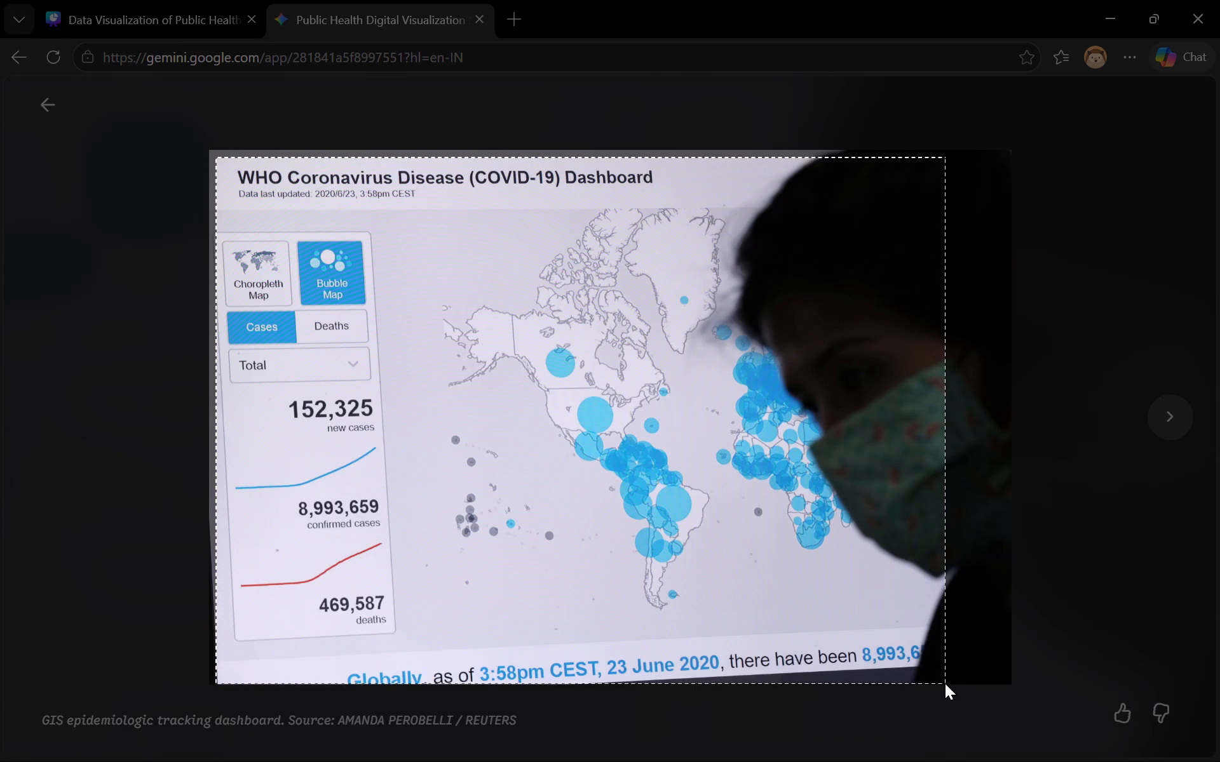
{"action": "left_click_drag", "start_coordinate": [945, 683], "coordinate": [949, 681]}
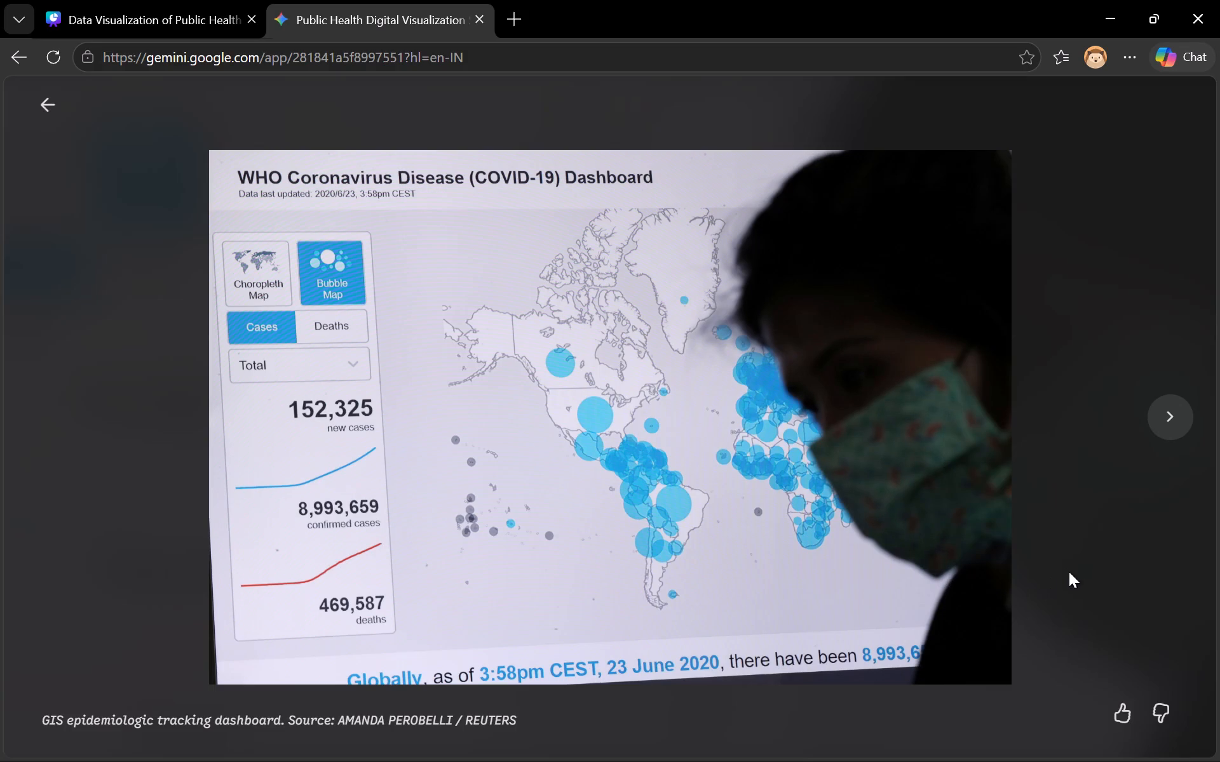
Check the captured dashboard picture in Snipping Tool and close that window.
{"action": "left_click", "coordinate": [1110, 524]}
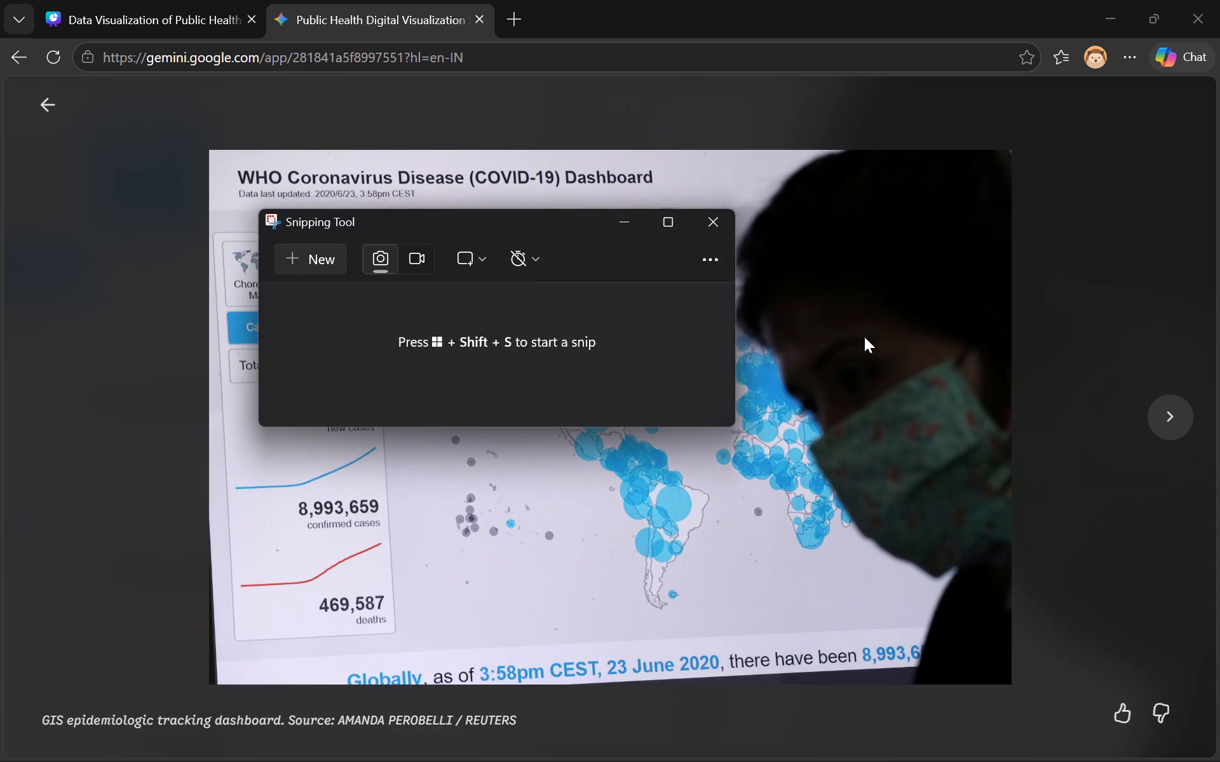
{"action": "left_click", "coordinate": [888, 265]}
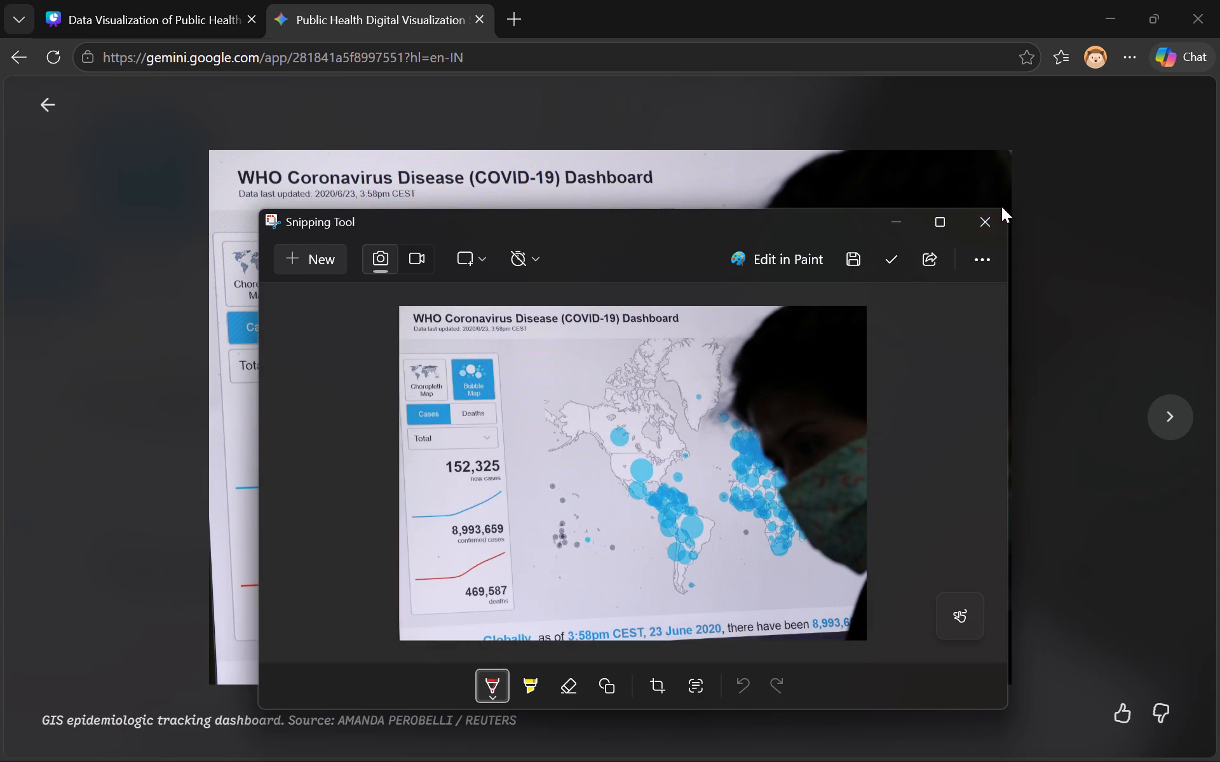
{"action": "left_click", "coordinate": [994, 262]}
{"action": "left_click", "coordinate": [911, 551]}
{"action": "left_click", "coordinate": [917, 521]}
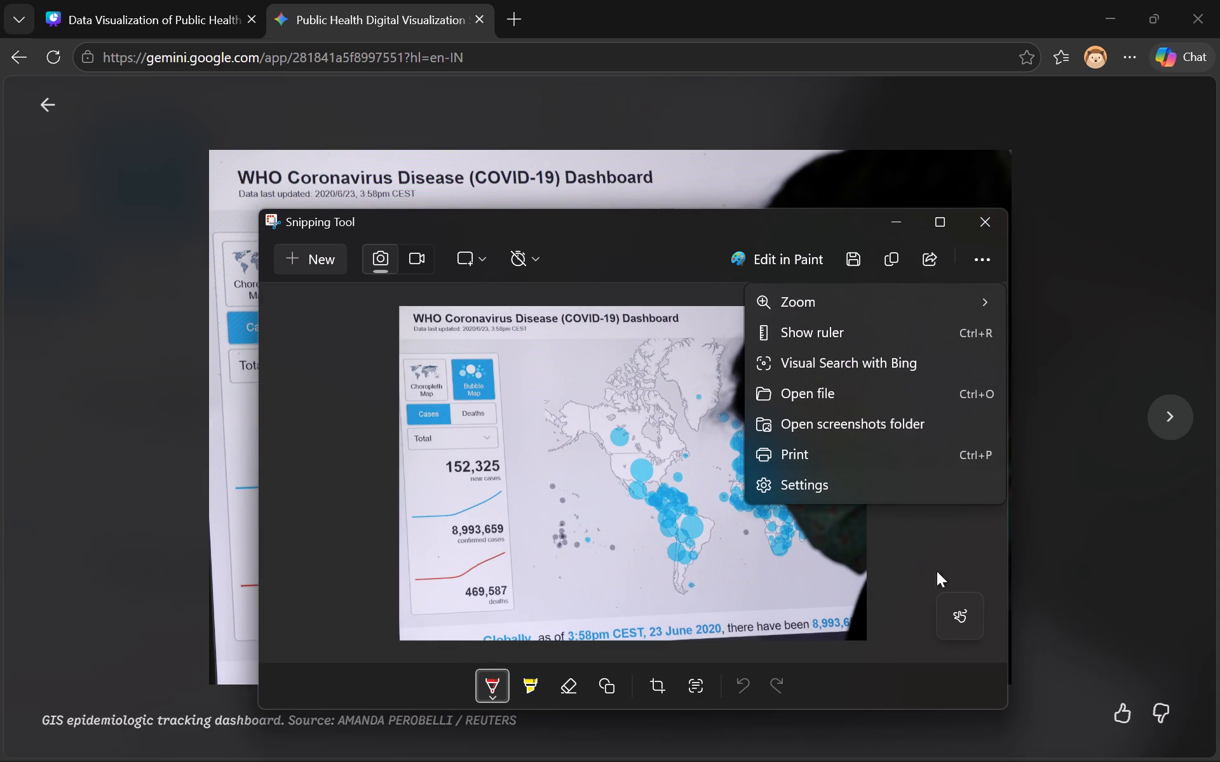
{"action": "left_click", "coordinate": [863, 646]}
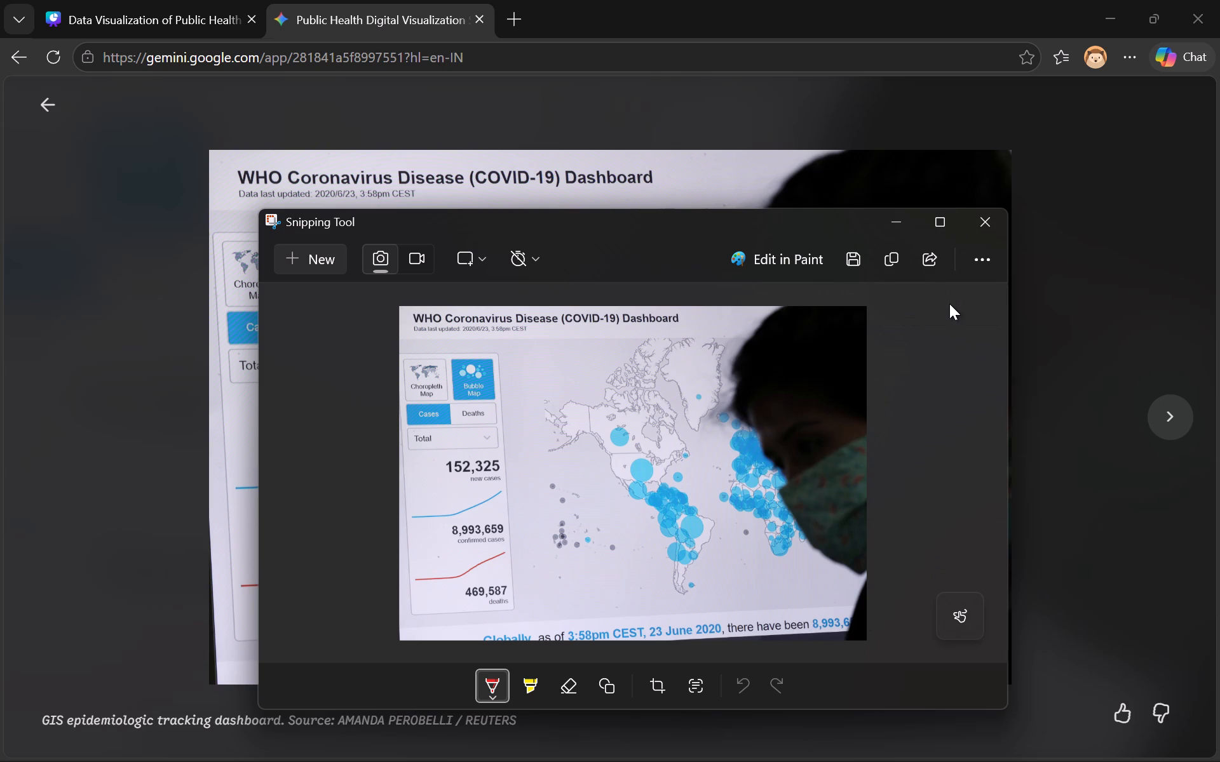
{"action": "left_click", "coordinate": [986, 215]}
Paste the captured dashboard picture onto slide 6 in Canva, shrink it by about a third and place it beside the text, below the title.
{"action": "left_click", "coordinate": [55, 95]}
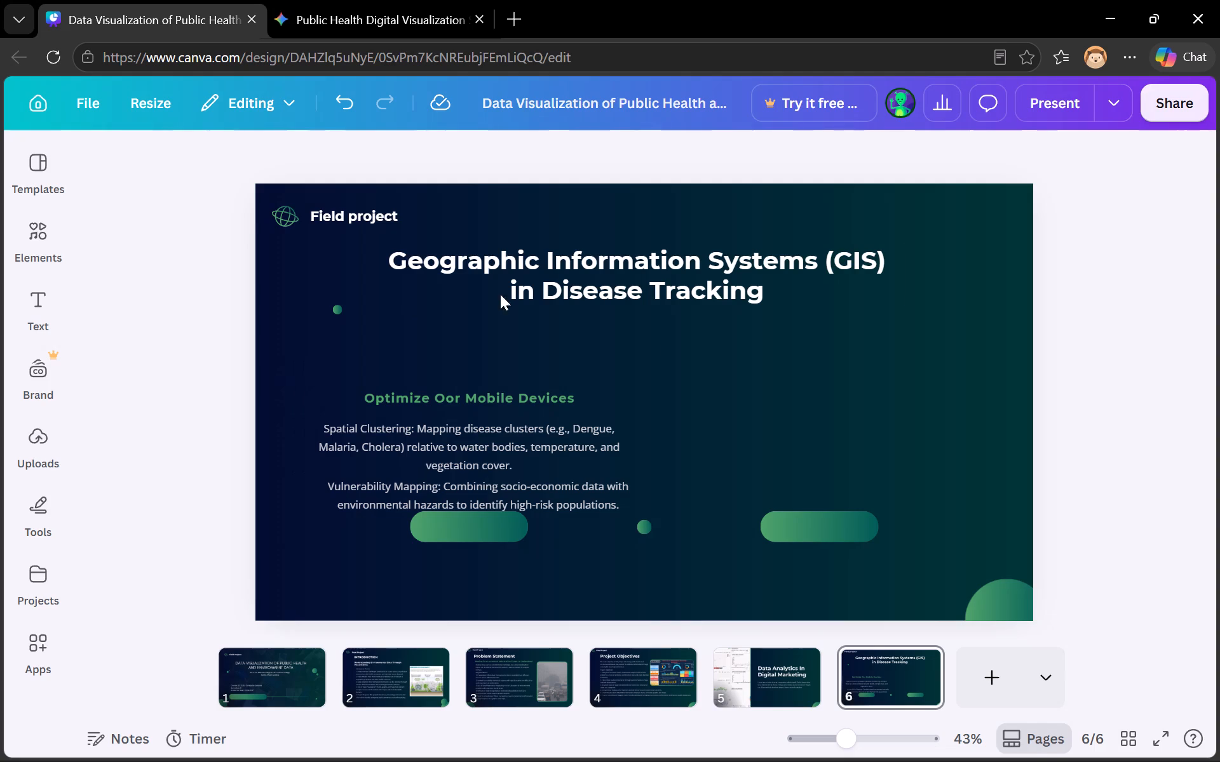
{"action": "left_click", "coordinate": [813, 418]}
{"action": "key", "text": "ctrl+v"}
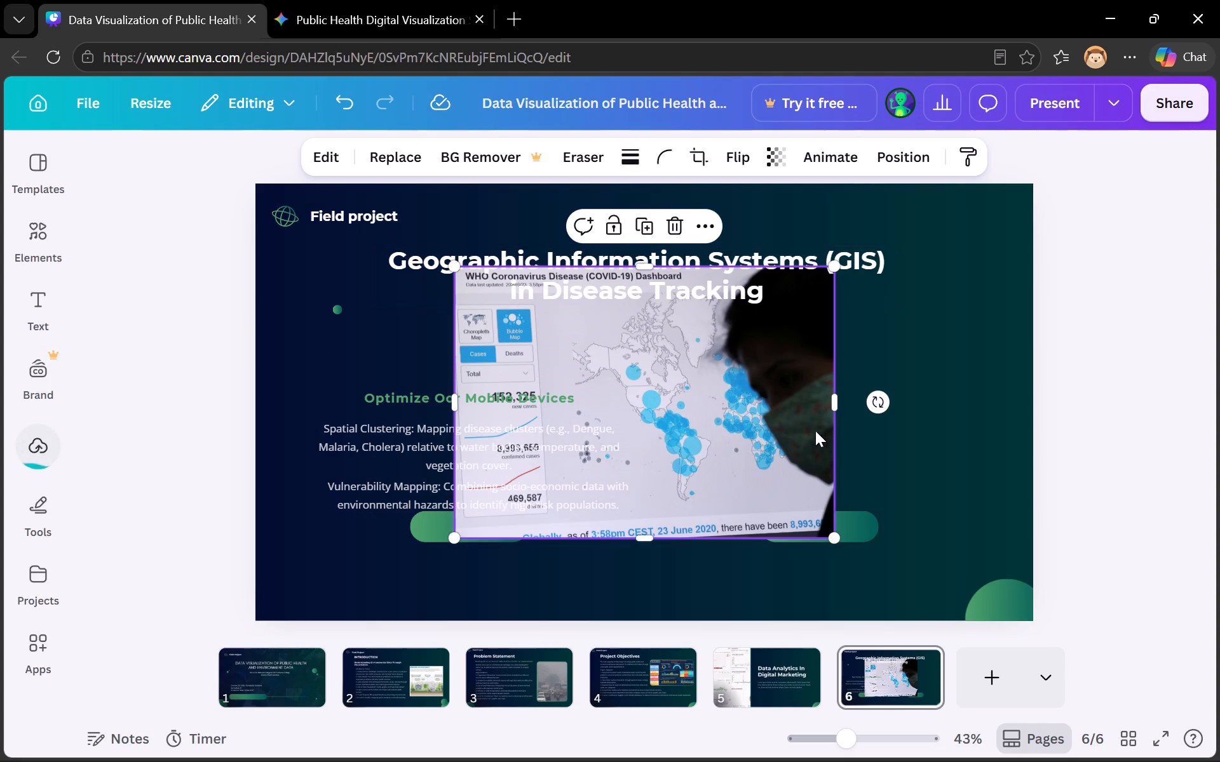
{"action": "left_click_drag", "start_coordinate": [832, 537], "coordinate": [693, 478]}
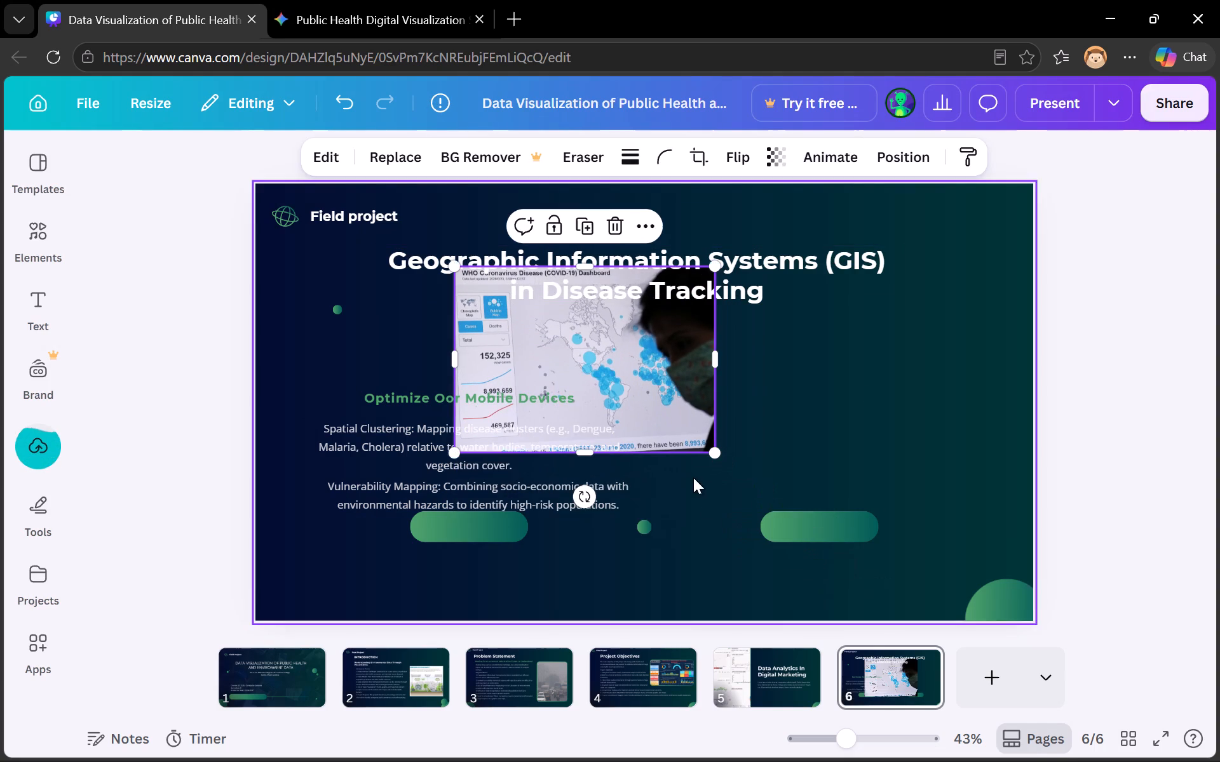
{"action": "left_click_drag", "start_coordinate": [639, 342], "coordinate": [881, 392]}
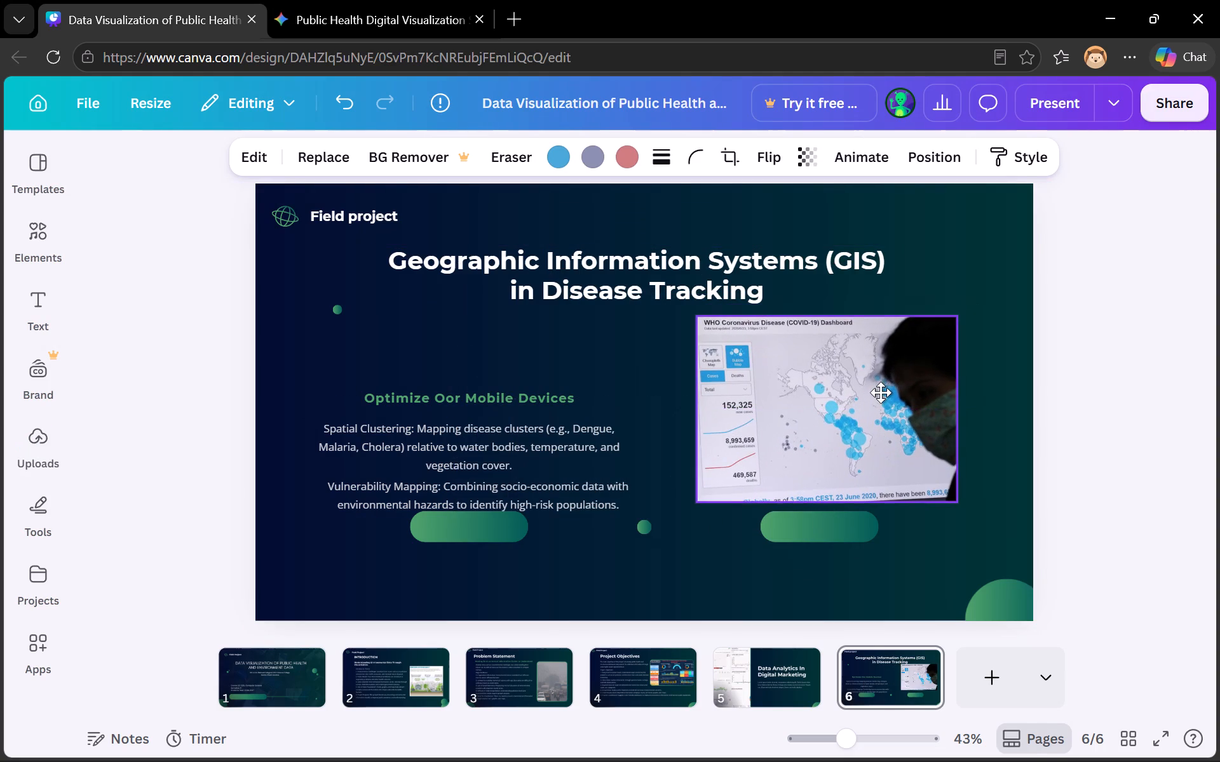
{"action": "left_click_drag", "start_coordinate": [881, 392], "coordinate": [883, 394]}
Delete the empty green pill below the dashboard picture.
{"action": "left_click", "coordinate": [794, 524]}
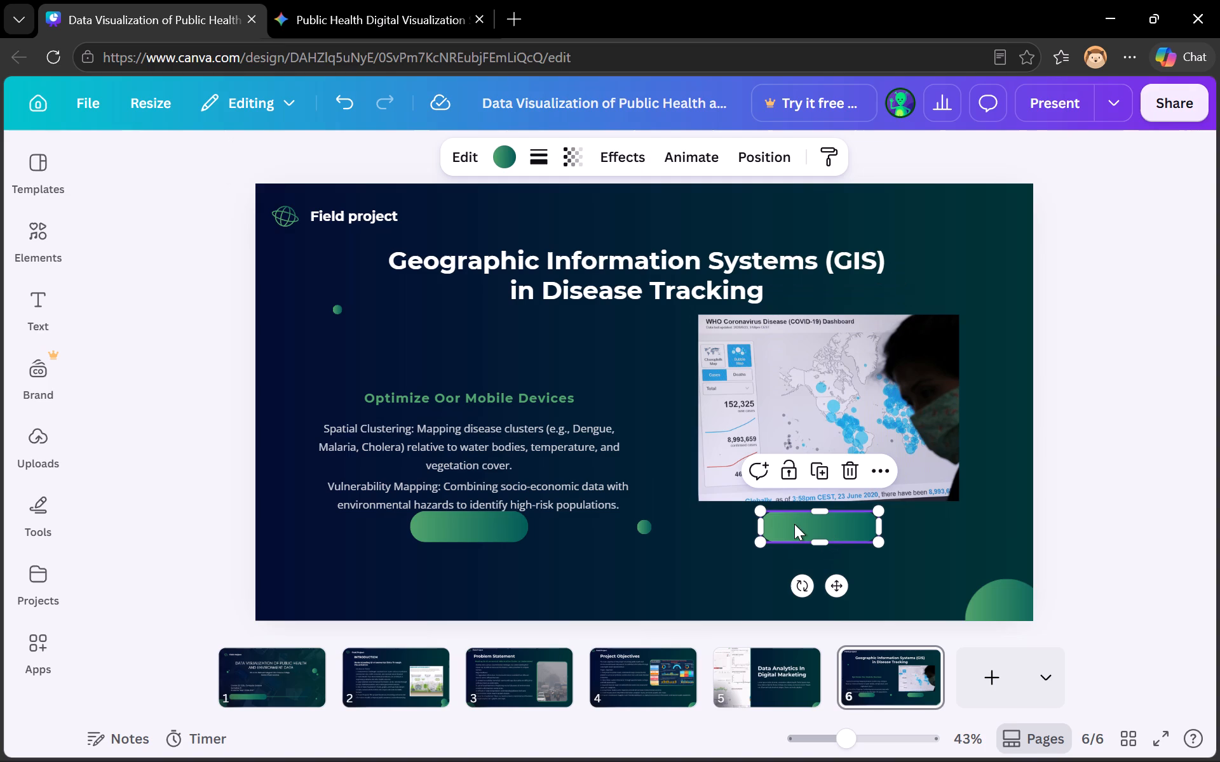
{"action": "left_click", "coordinate": [854, 472]}
Shift the dashboard picture slightly down and toward the slide's right edge, clear of the title.
{"action": "left_click_drag", "start_coordinate": [855, 406], "coordinate": [876, 438]}
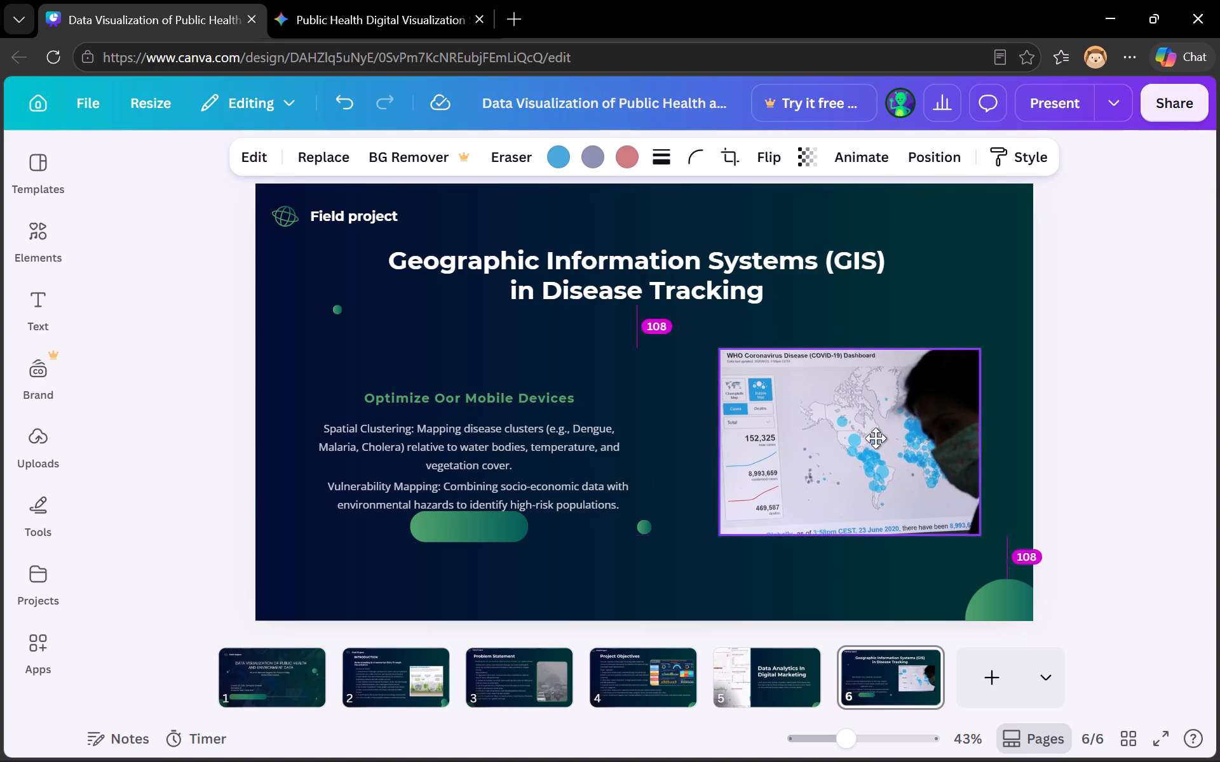
{"action": "left_click_drag", "start_coordinate": [876, 438], "coordinate": [881, 415]}
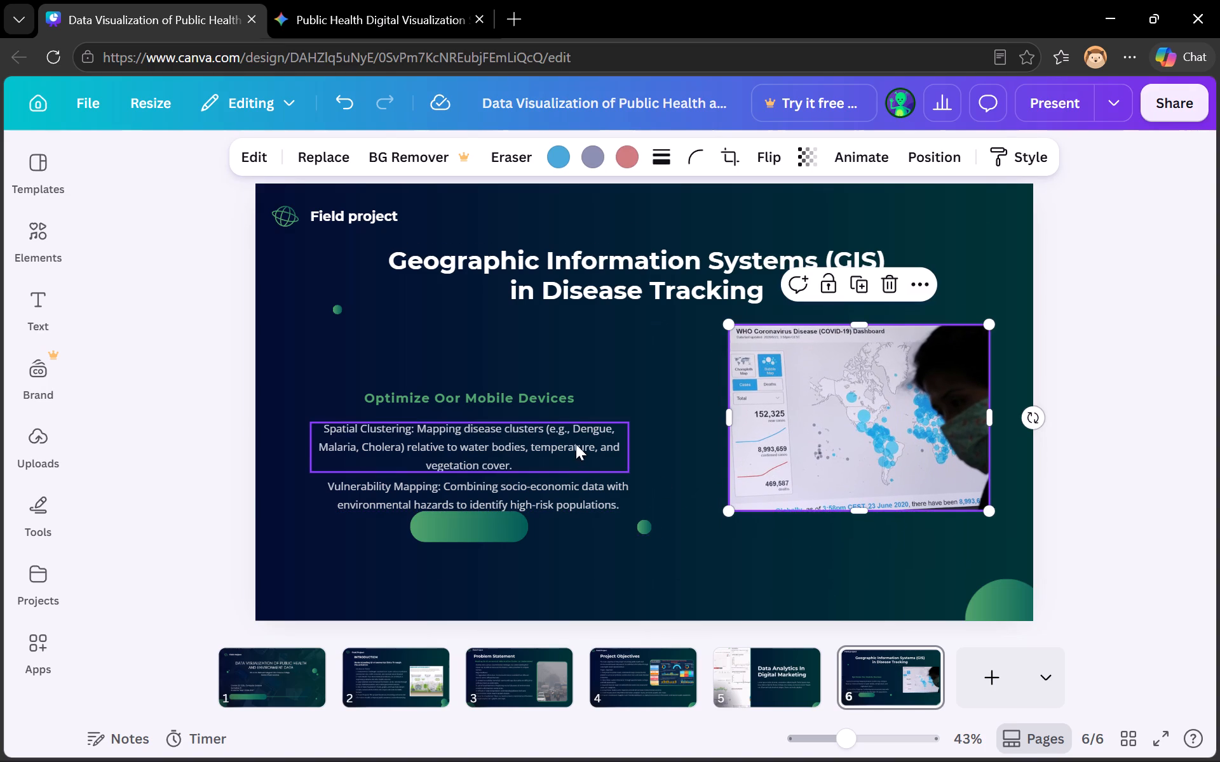
Move the "Optimize Oor Mobile Devices" heading and both paragraphs up beneath the title, keeping them stacked beside the dashboard picture.
{"action": "left_click_drag", "start_coordinate": [557, 398], "coordinate": [565, 330]}
{"action": "left_click_drag", "start_coordinate": [489, 465], "coordinate": [512, 392]}
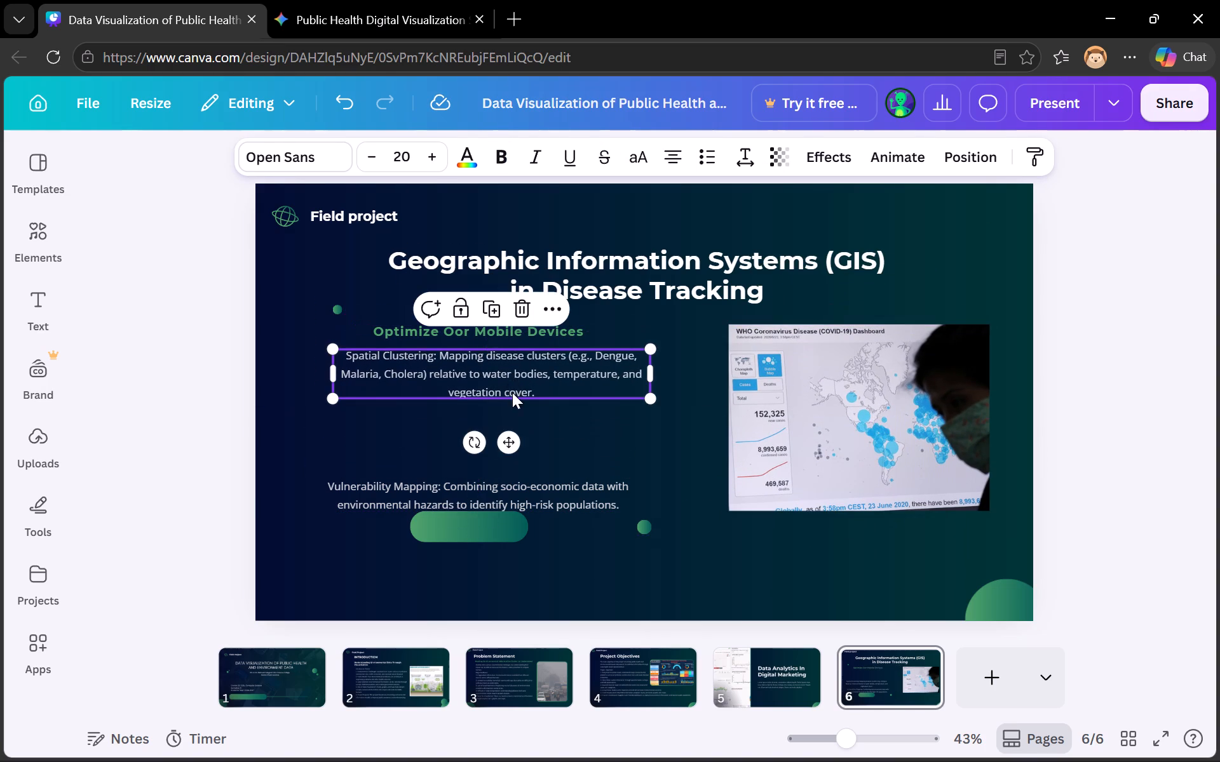
{"action": "left_click_drag", "start_coordinate": [510, 488], "coordinate": [531, 416]}
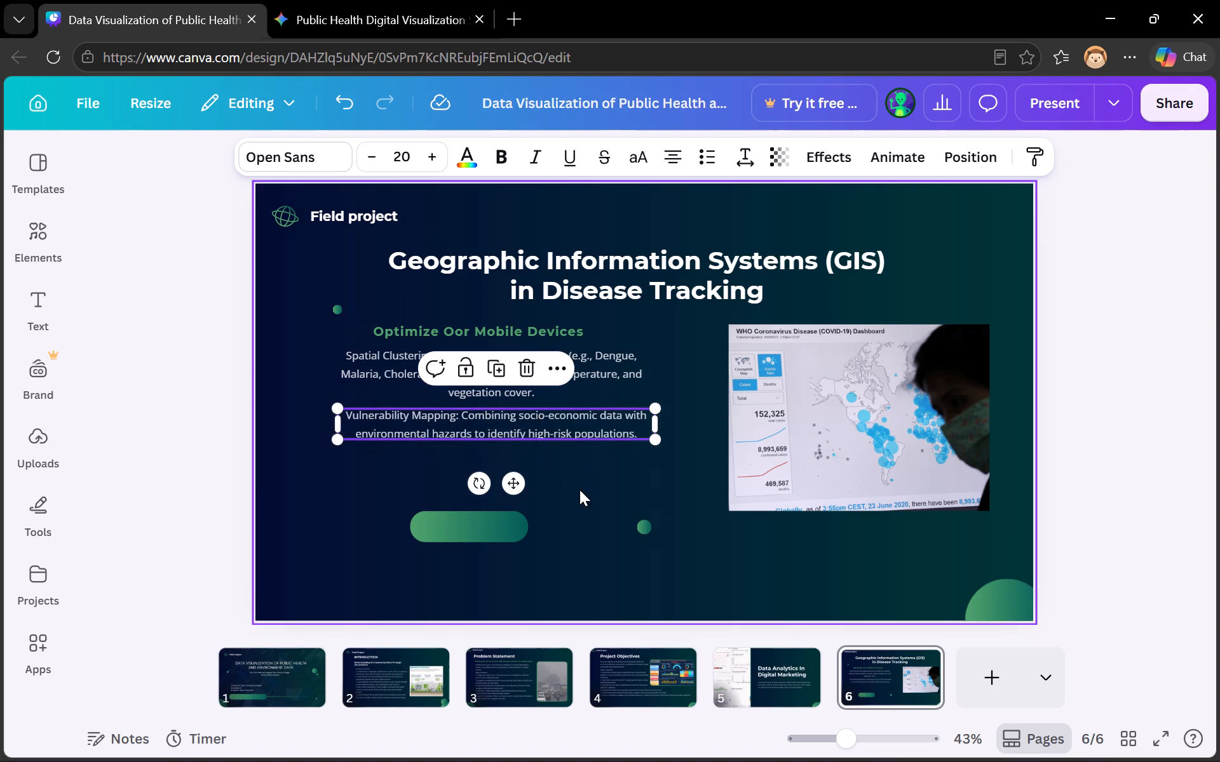
{"action": "left_click", "coordinate": [585, 495]}
Move the green pill below the paragraphs into slide 6's lower-left corner, partly past the slide edge, and shrink it slightly.
{"action": "left_click_drag", "start_coordinate": [501, 513], "coordinate": [308, 595]}
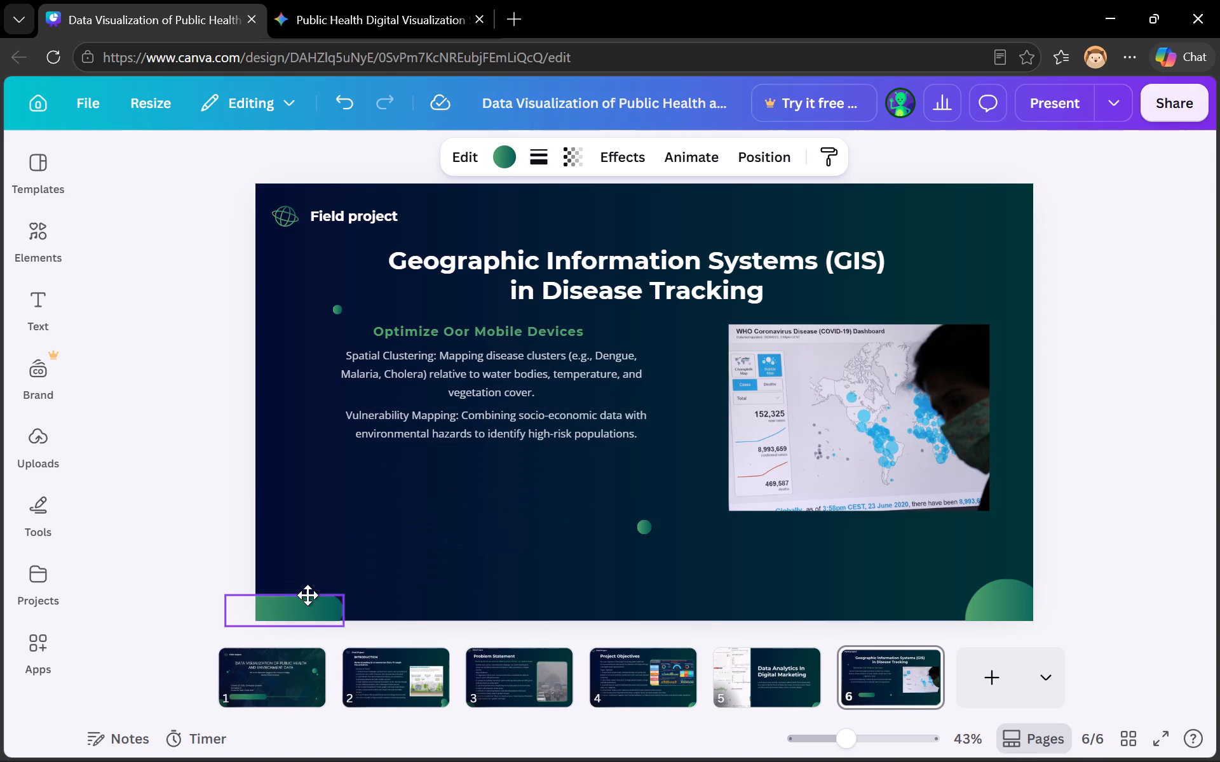
{"action": "left_click_drag", "start_coordinate": [308, 595], "coordinate": [299, 587]}
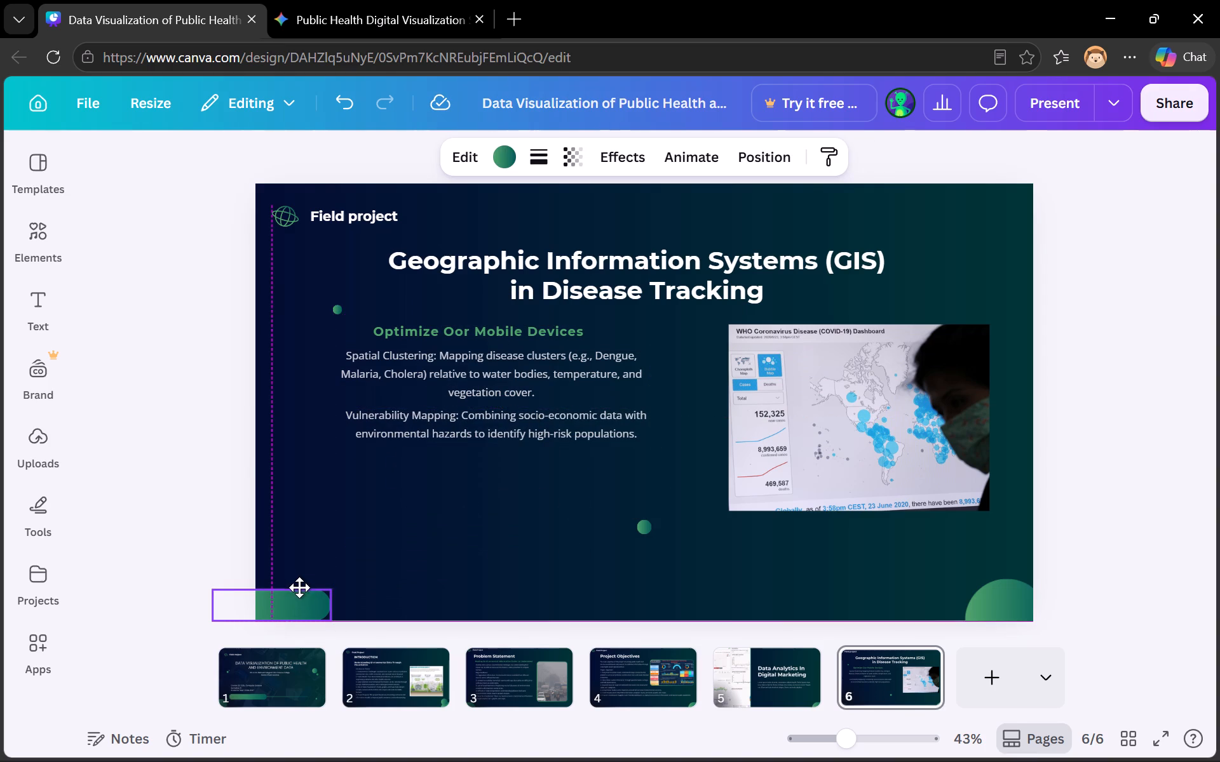
{"action": "left_click_drag", "start_coordinate": [299, 587], "coordinate": [298, 584]}
{"action": "left_click_drag", "start_coordinate": [327, 575], "coordinate": [319, 580]}
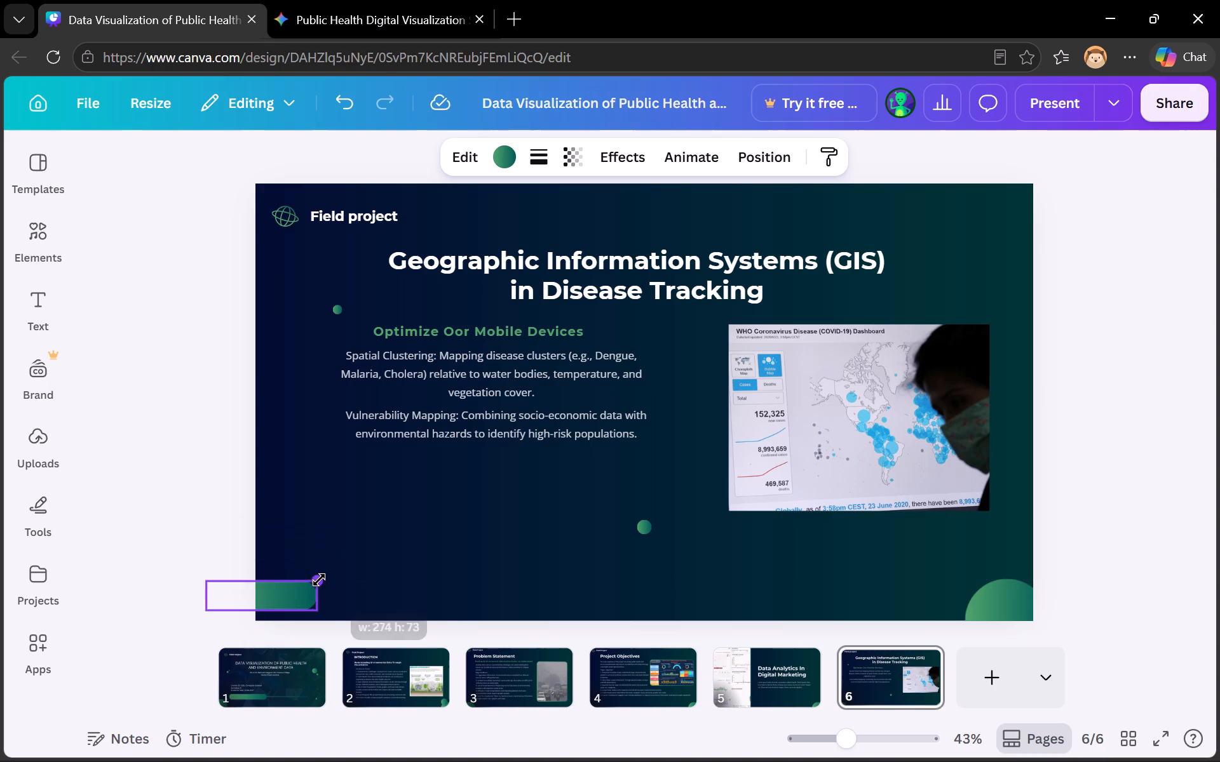
{"action": "left_click_drag", "start_coordinate": [319, 580], "coordinate": [317, 580]}
{"action": "left_click", "coordinate": [414, 541]}
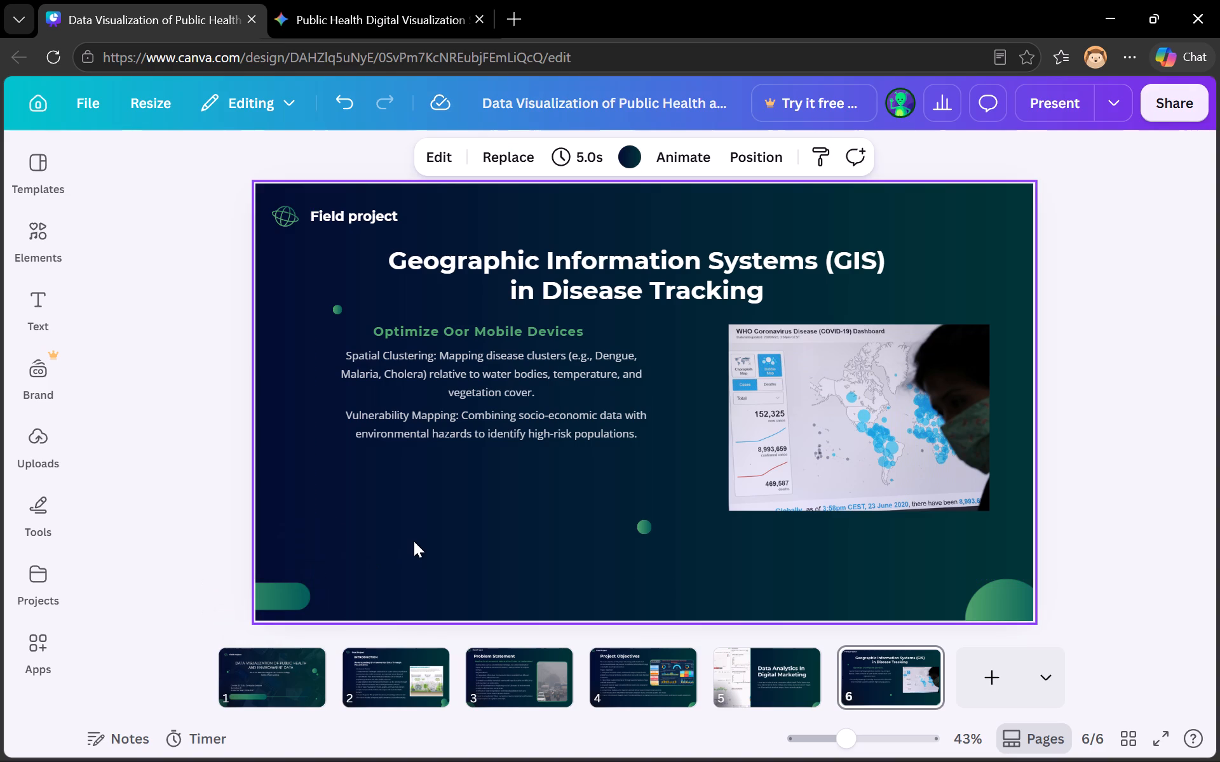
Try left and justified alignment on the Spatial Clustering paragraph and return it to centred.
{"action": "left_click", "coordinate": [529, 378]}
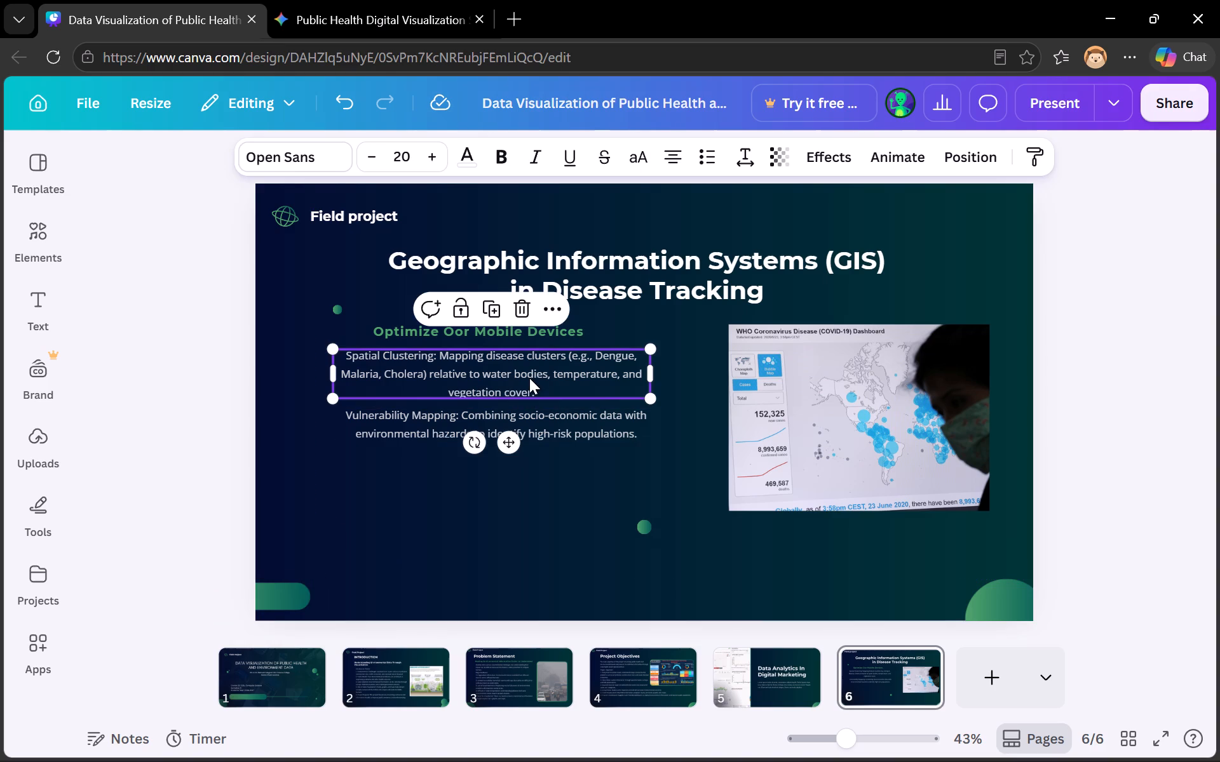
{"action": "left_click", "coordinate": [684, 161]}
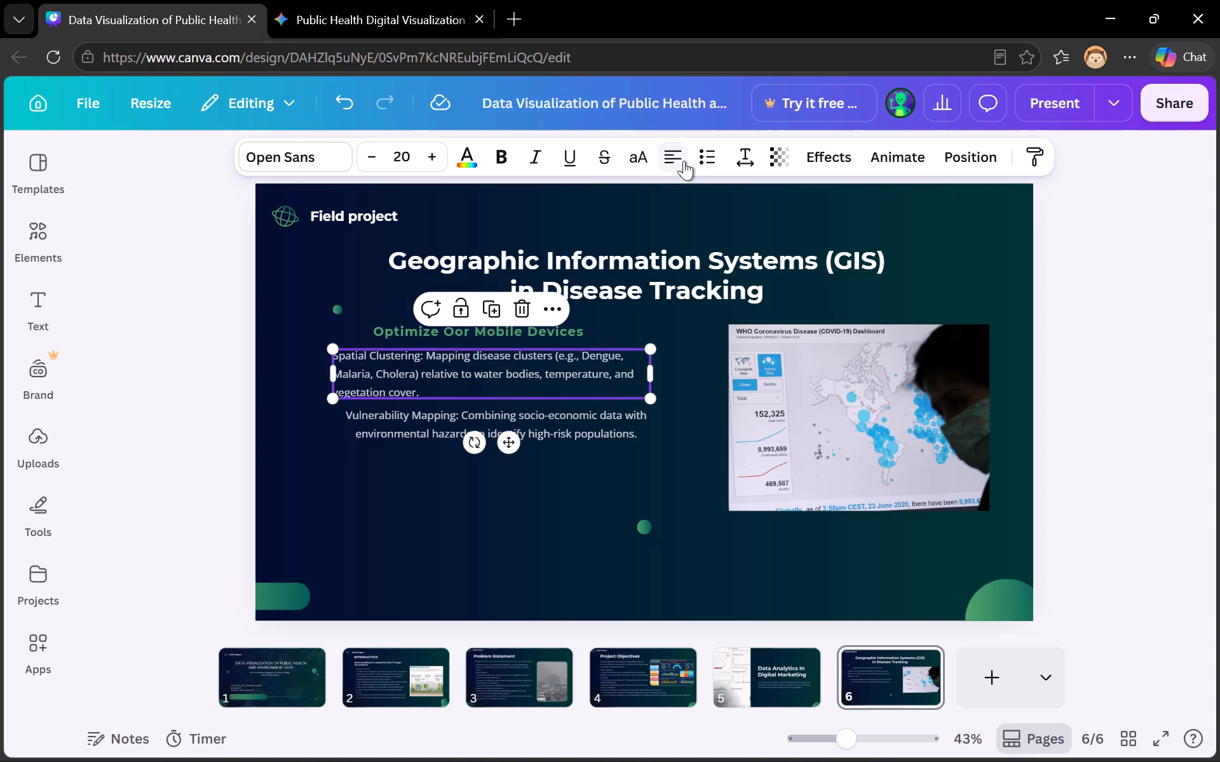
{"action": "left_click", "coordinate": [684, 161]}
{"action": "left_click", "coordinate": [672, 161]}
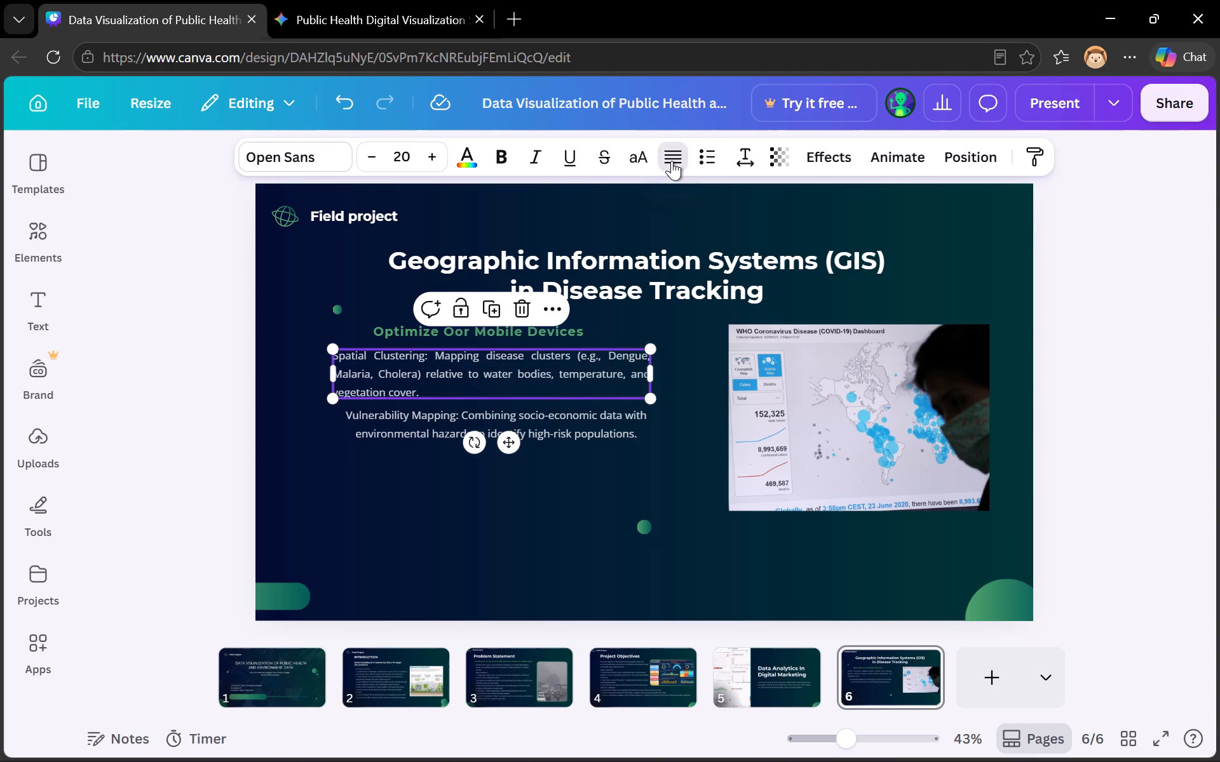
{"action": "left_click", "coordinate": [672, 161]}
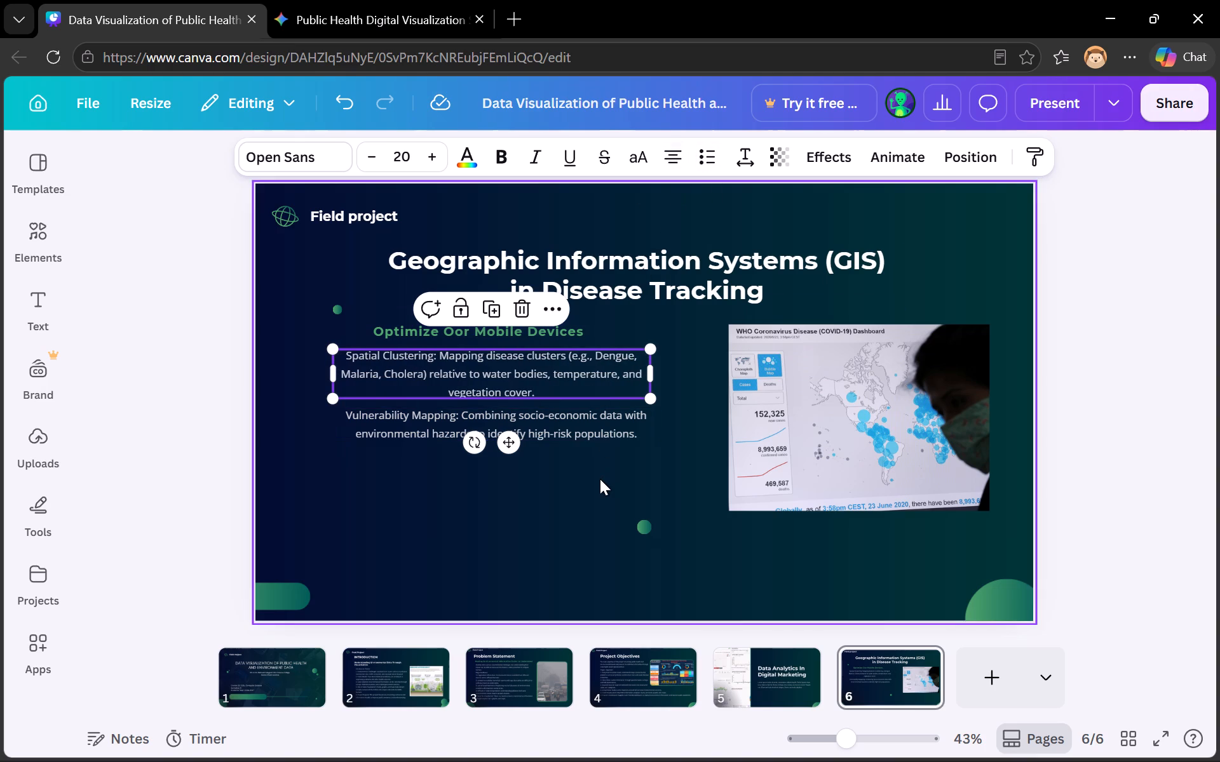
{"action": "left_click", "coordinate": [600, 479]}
{"action": "left_click", "coordinate": [579, 408]}
{"action": "double_click", "coordinate": [579, 408]}
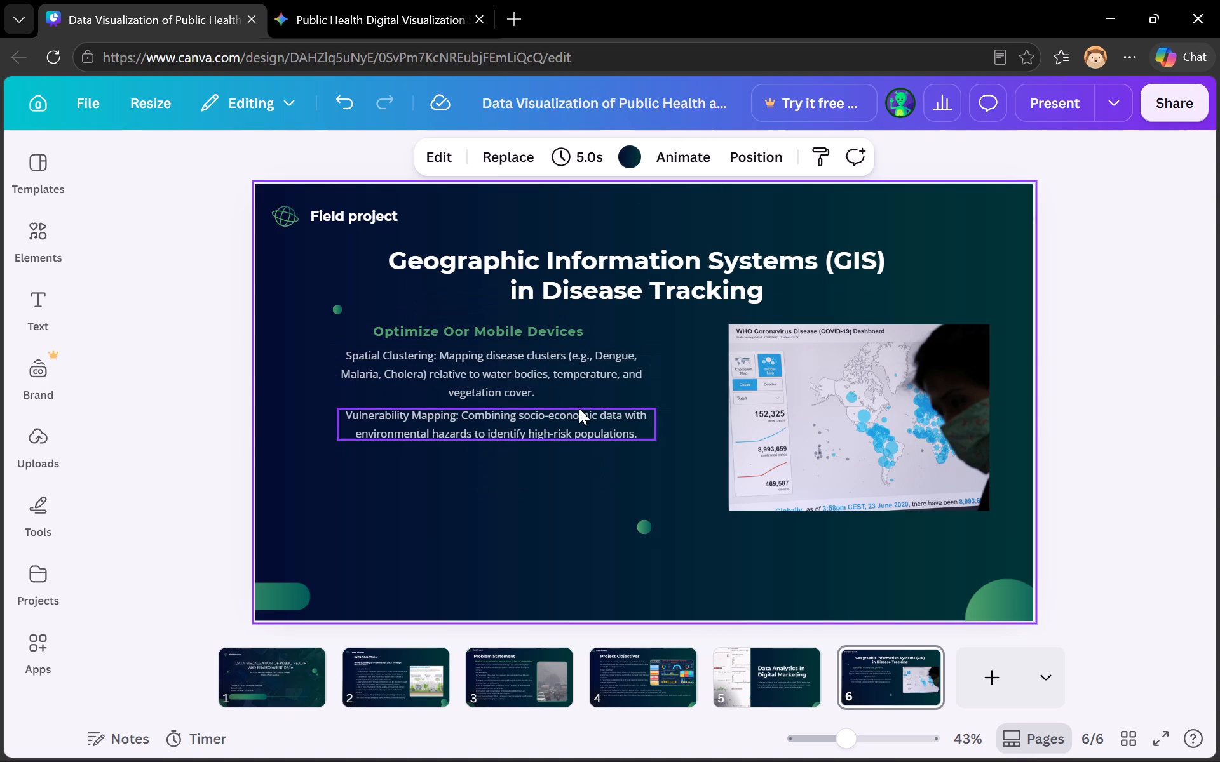
{"action": "left_click", "coordinate": [583, 485]}
{"action": "double_click", "coordinate": [558, 414]}
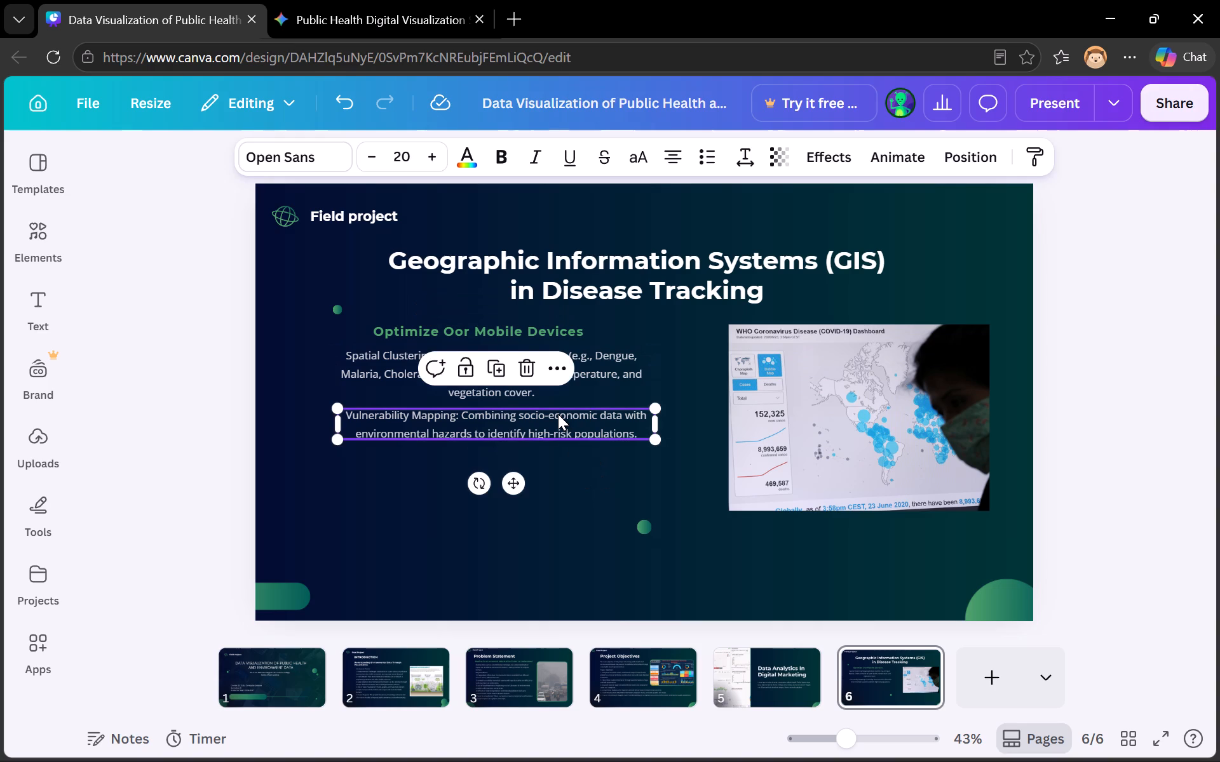
{"action": "left_click", "coordinate": [508, 372]}
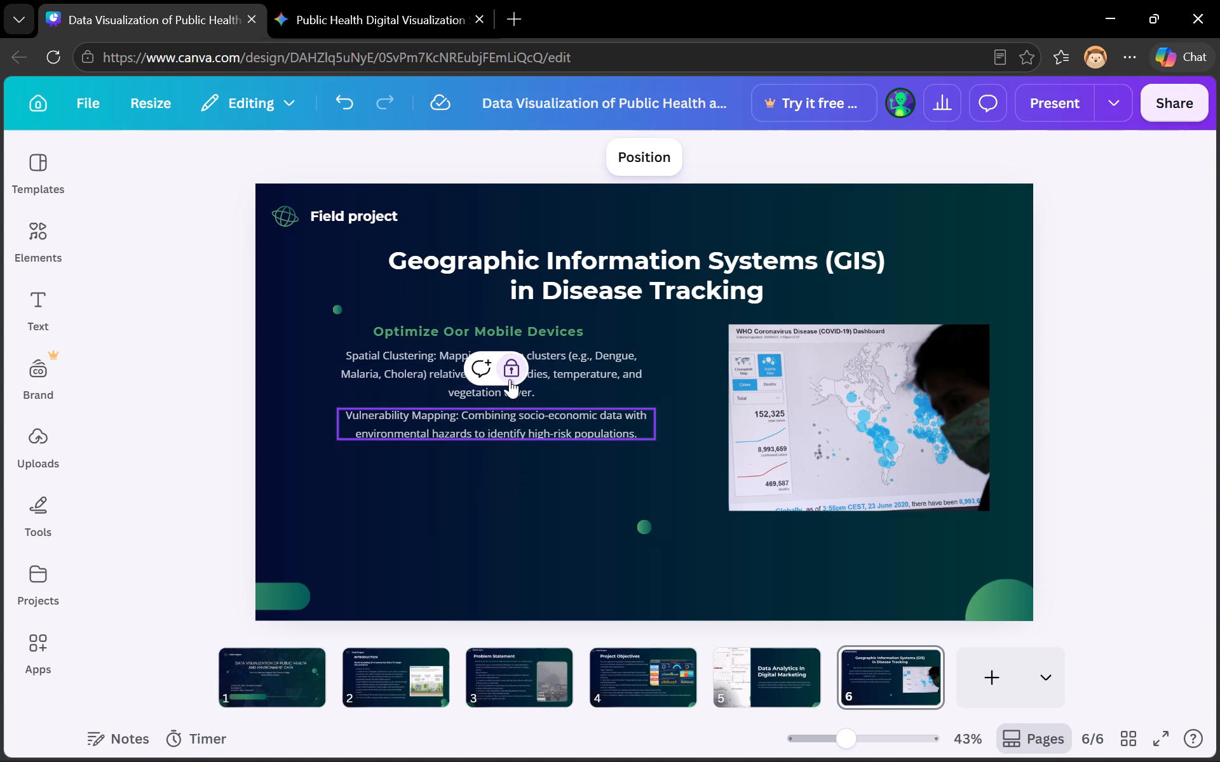
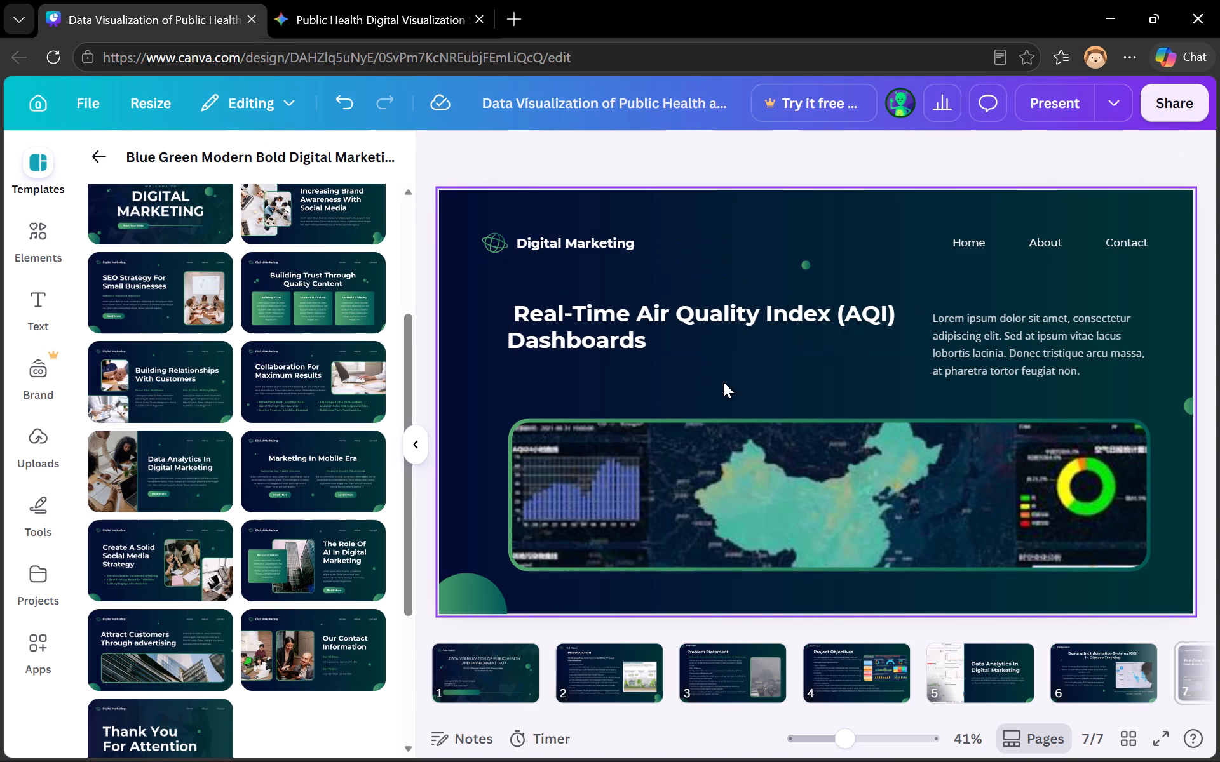
Replace the "Digital Marketing" label with "Field project" and move the globe logo and label closer to the slide's upper corner.
{"action": "triple_click", "coordinate": [582, 249]}
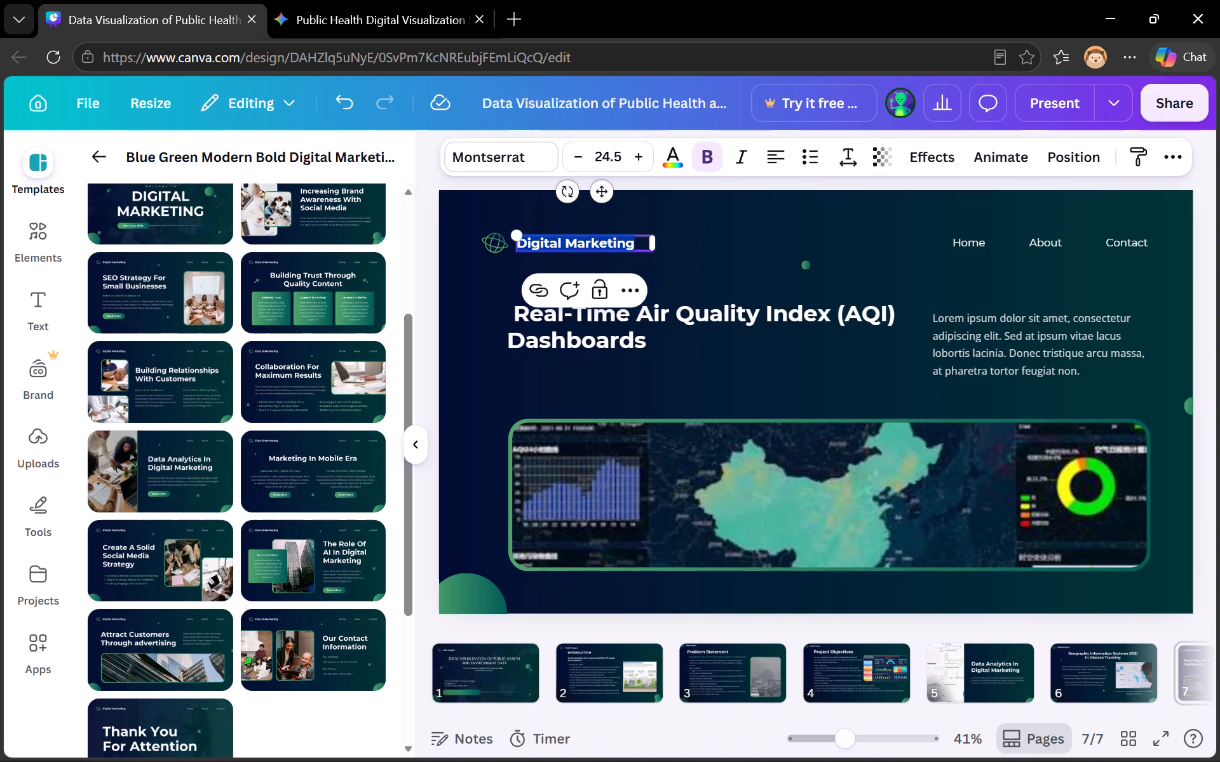
{"action": "key", "text": "shift+f"}
{"action": "type", "text": "ield project"}
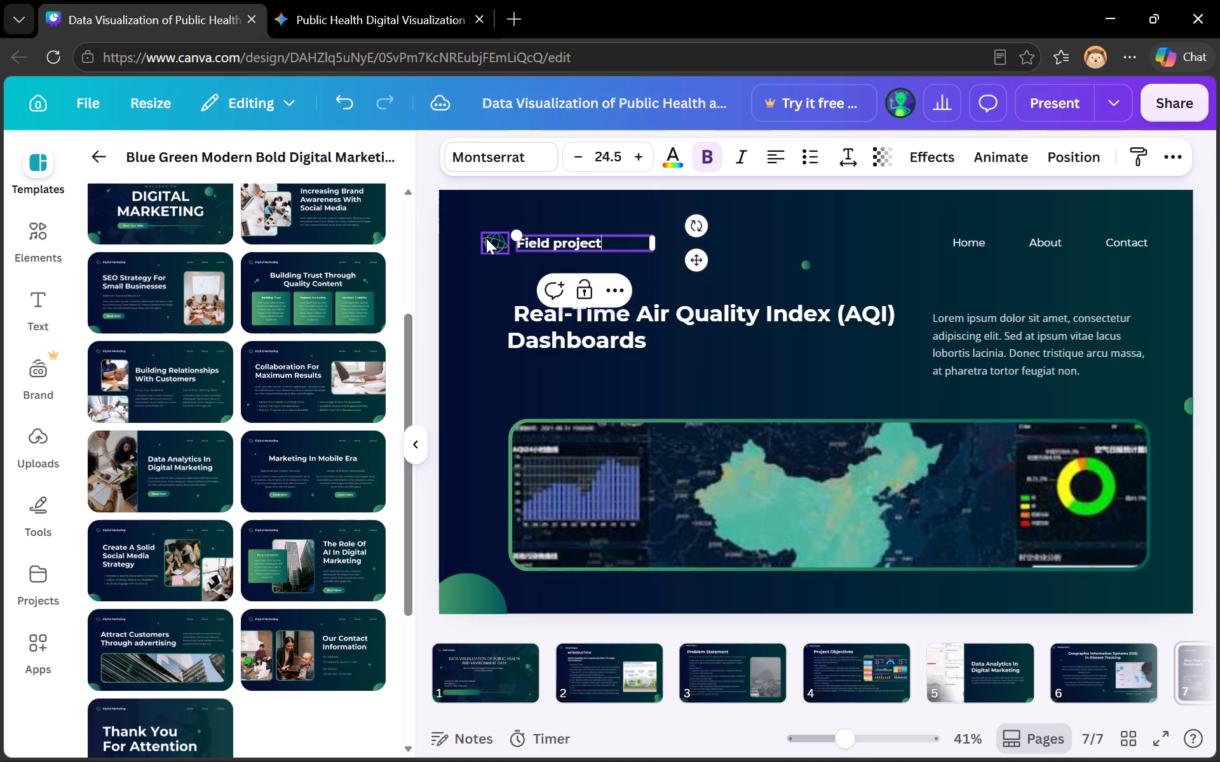
{"action": "left_click_drag", "start_coordinate": [489, 244], "coordinate": [464, 215]}
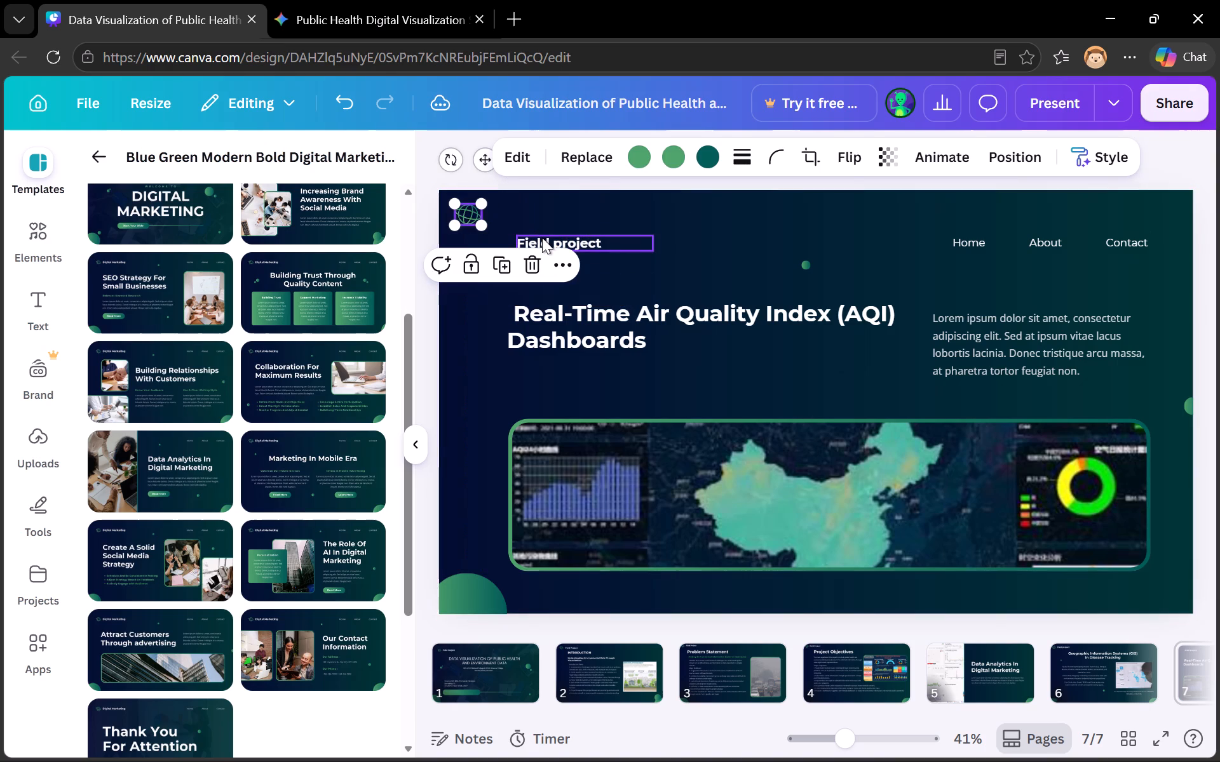
{"action": "left_click_drag", "start_coordinate": [542, 237], "coordinate": [513, 209]}
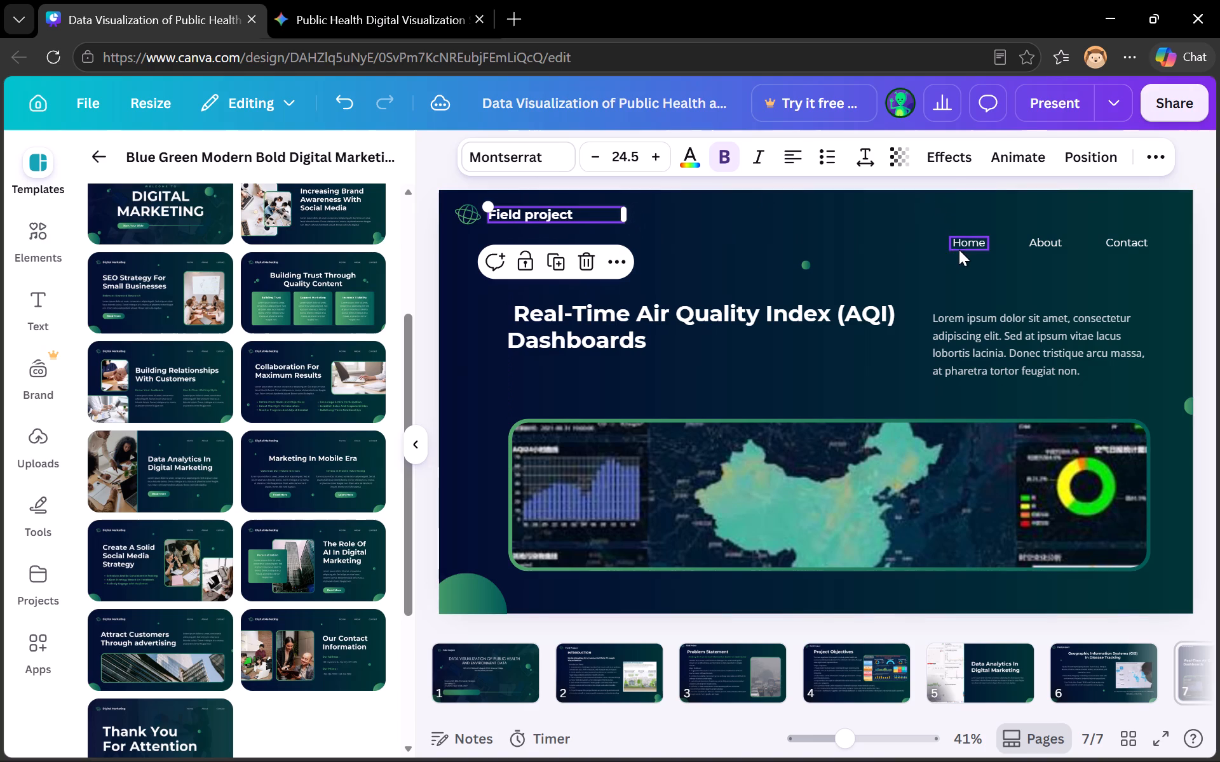
Delete the Home, About and Contact labels from the header of slide 7.
{"action": "left_click", "coordinate": [951, 241]}
{"action": "left_click", "coordinate": [1005, 292]}
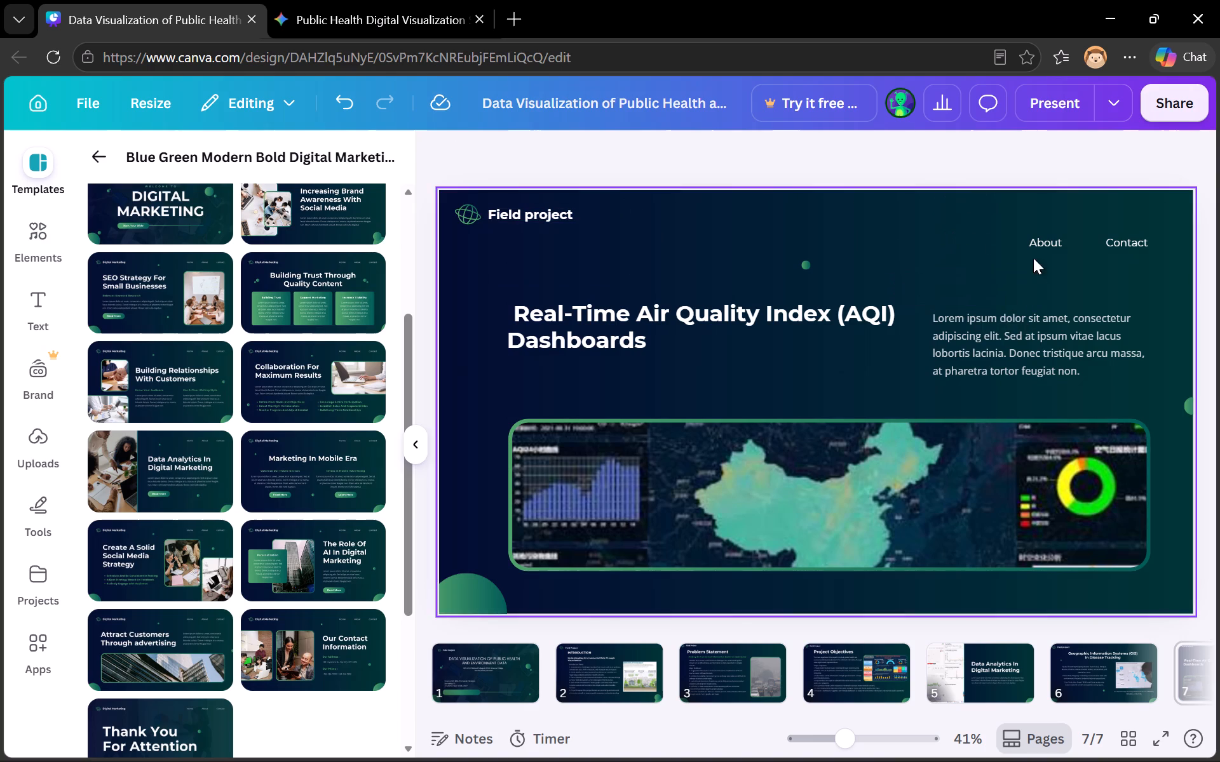
{"action": "left_click_drag", "start_coordinate": [1045, 245], "coordinate": [1066, 259]}
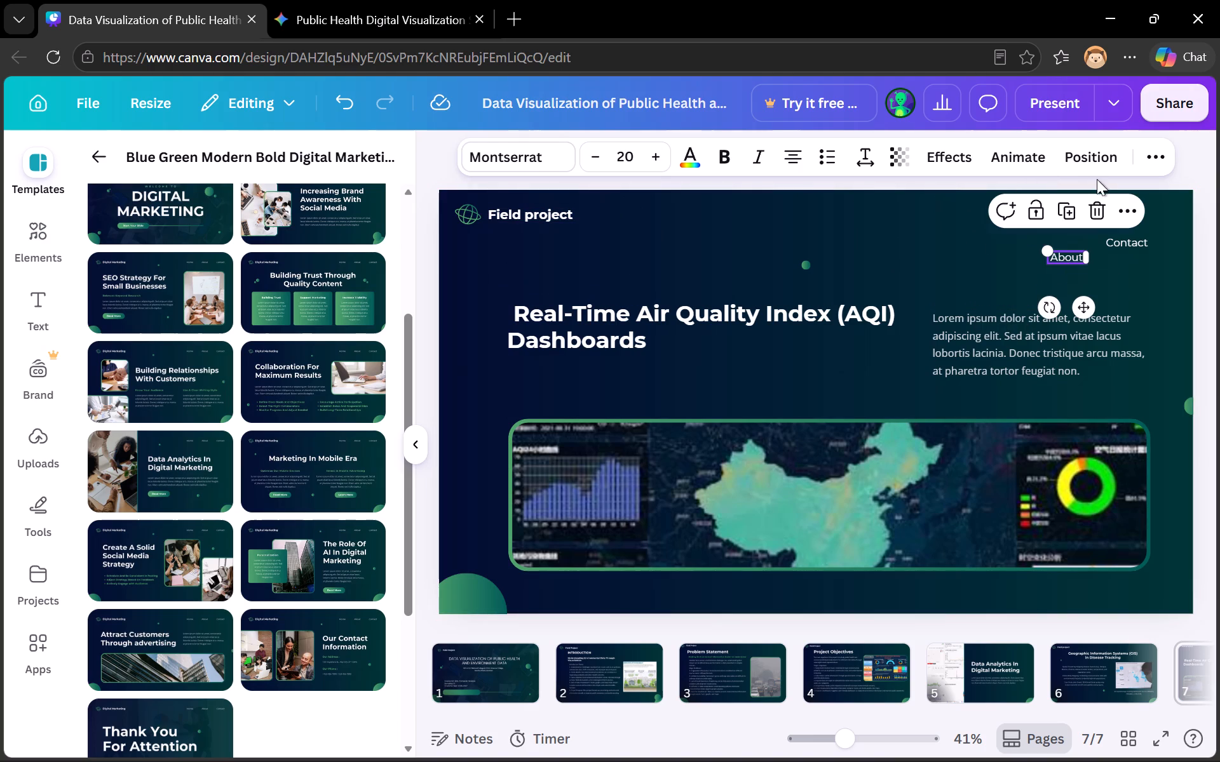
{"action": "left_click", "coordinate": [1095, 201]}
{"action": "left_click", "coordinate": [1127, 240]}
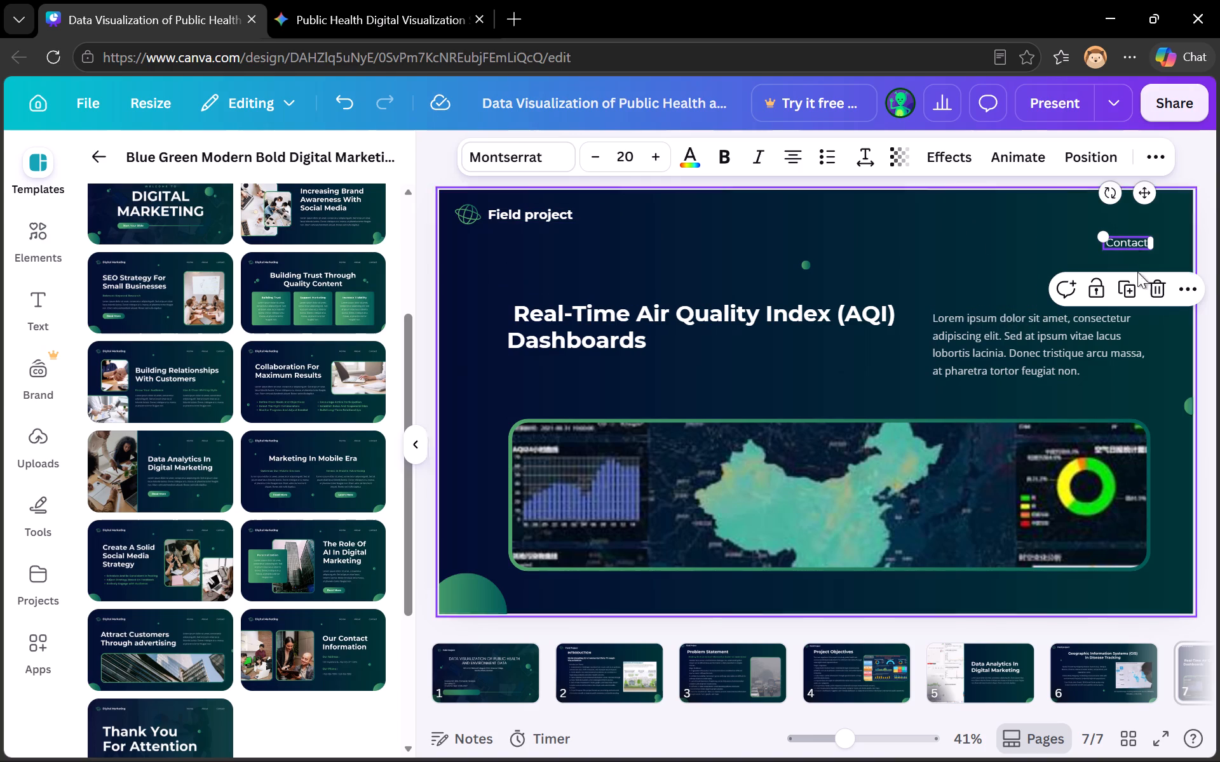
{"action": "left_click", "coordinate": [1160, 290]}
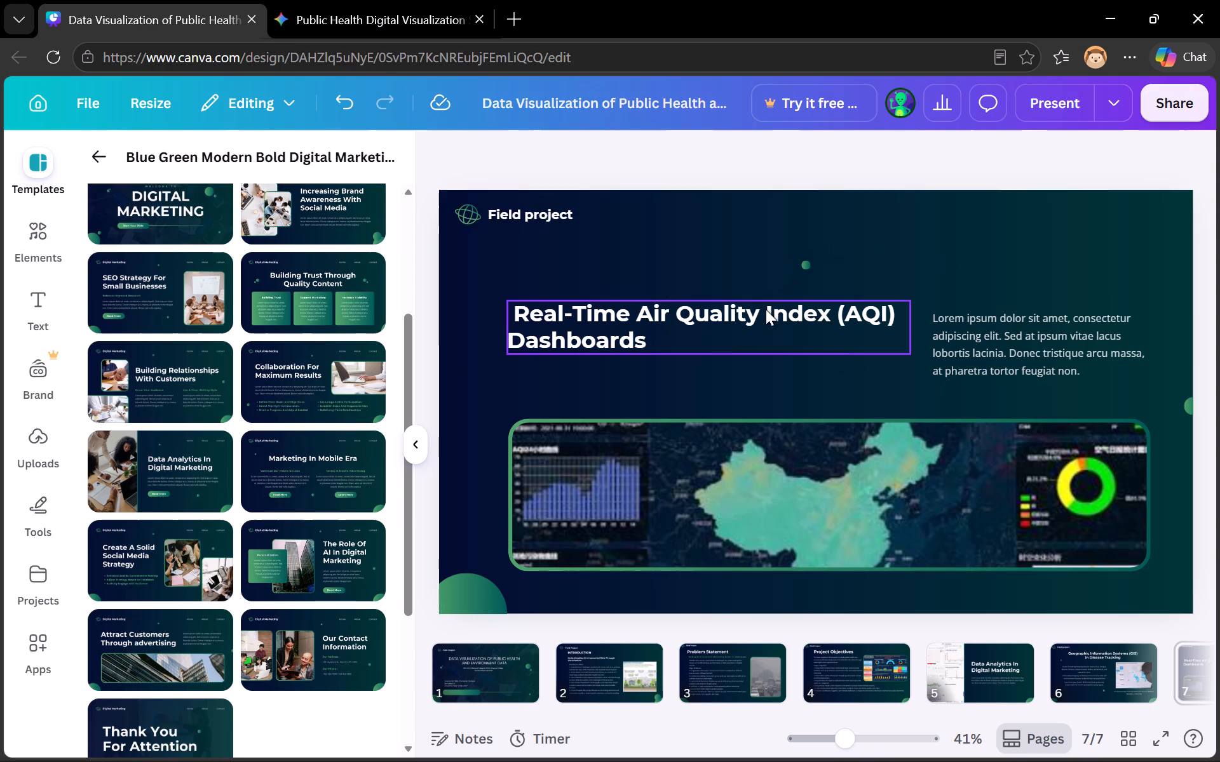
Move the title higher, enlarge it to about font size 43.5, and place the lorem ipsum paragraph beneath it.
{"action": "left_click_drag", "start_coordinate": [766, 309], "coordinate": [758, 270]}
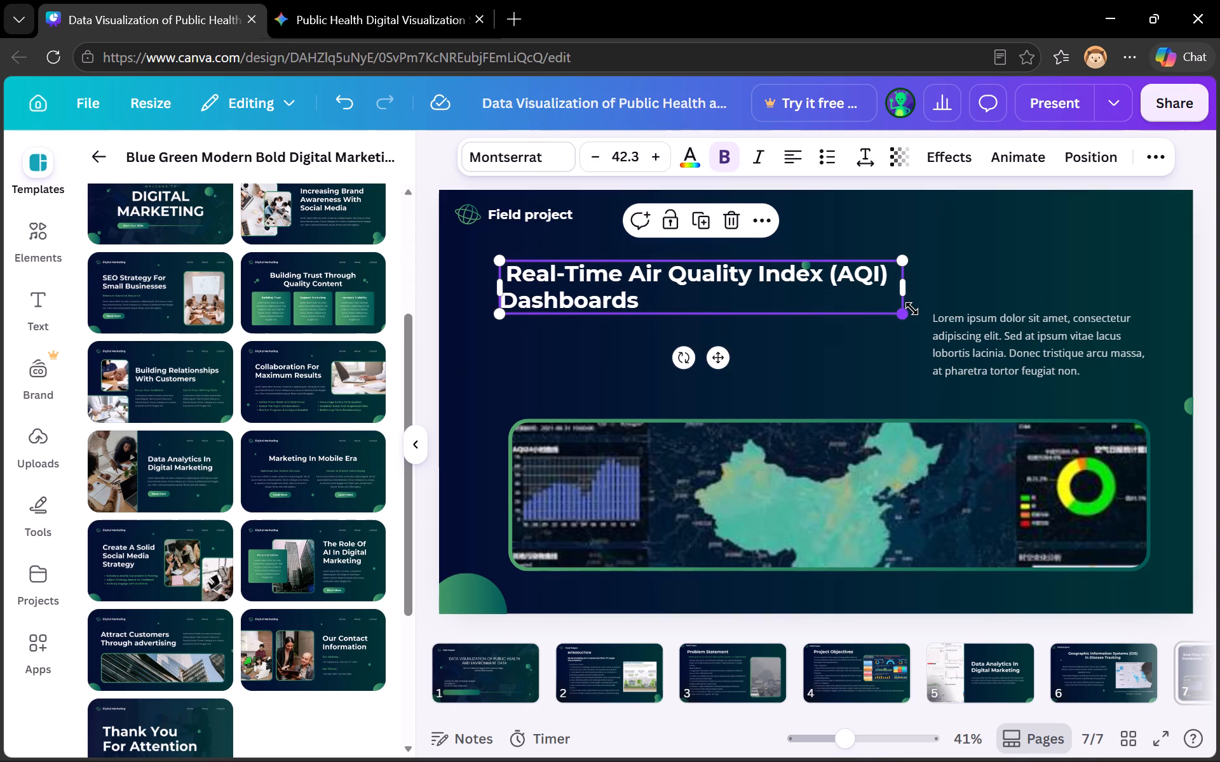
{"action": "left_click_drag", "start_coordinate": [909, 310], "coordinate": [919, 321]}
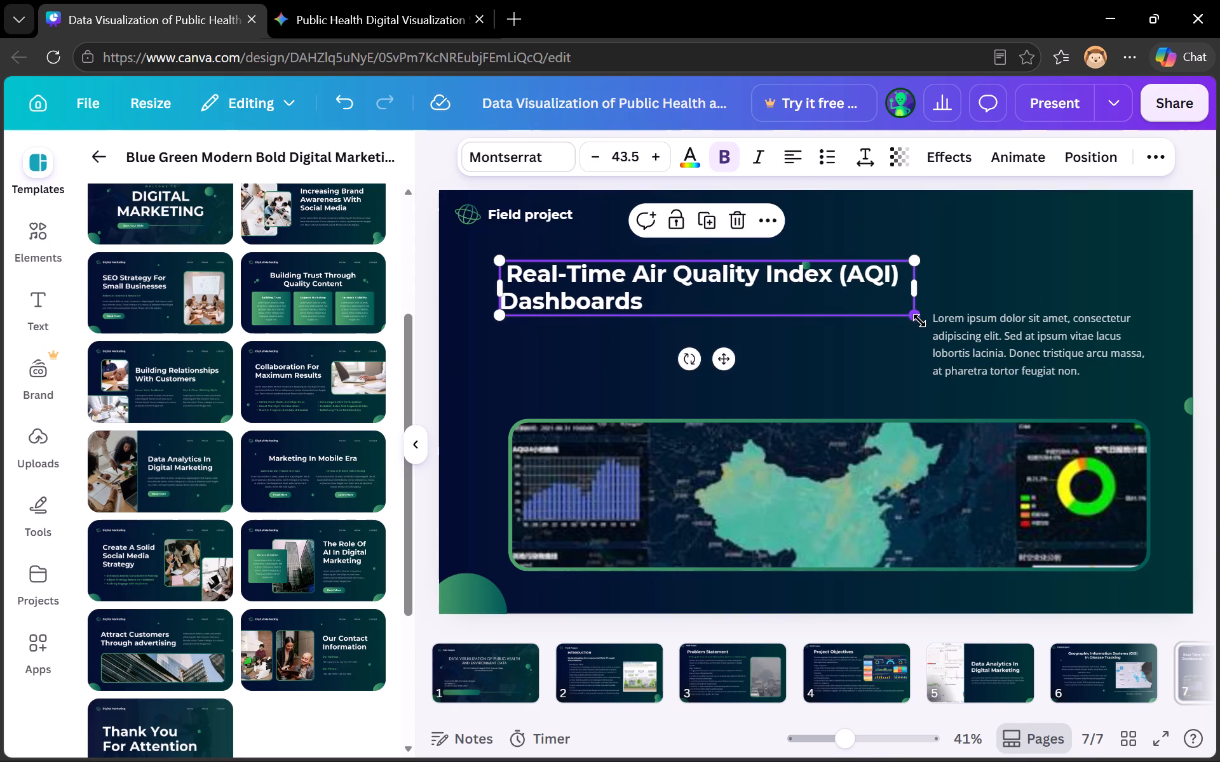
{"action": "left_click_drag", "start_coordinate": [959, 362], "coordinate": [626, 368]}
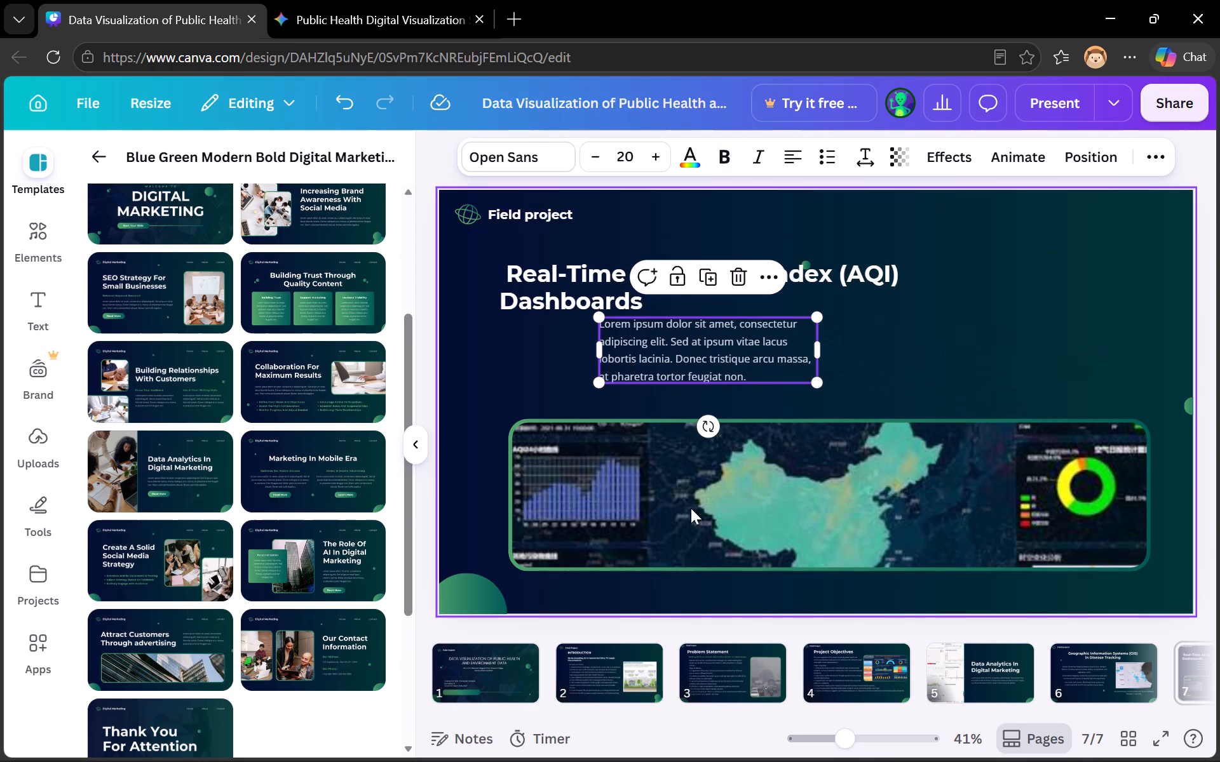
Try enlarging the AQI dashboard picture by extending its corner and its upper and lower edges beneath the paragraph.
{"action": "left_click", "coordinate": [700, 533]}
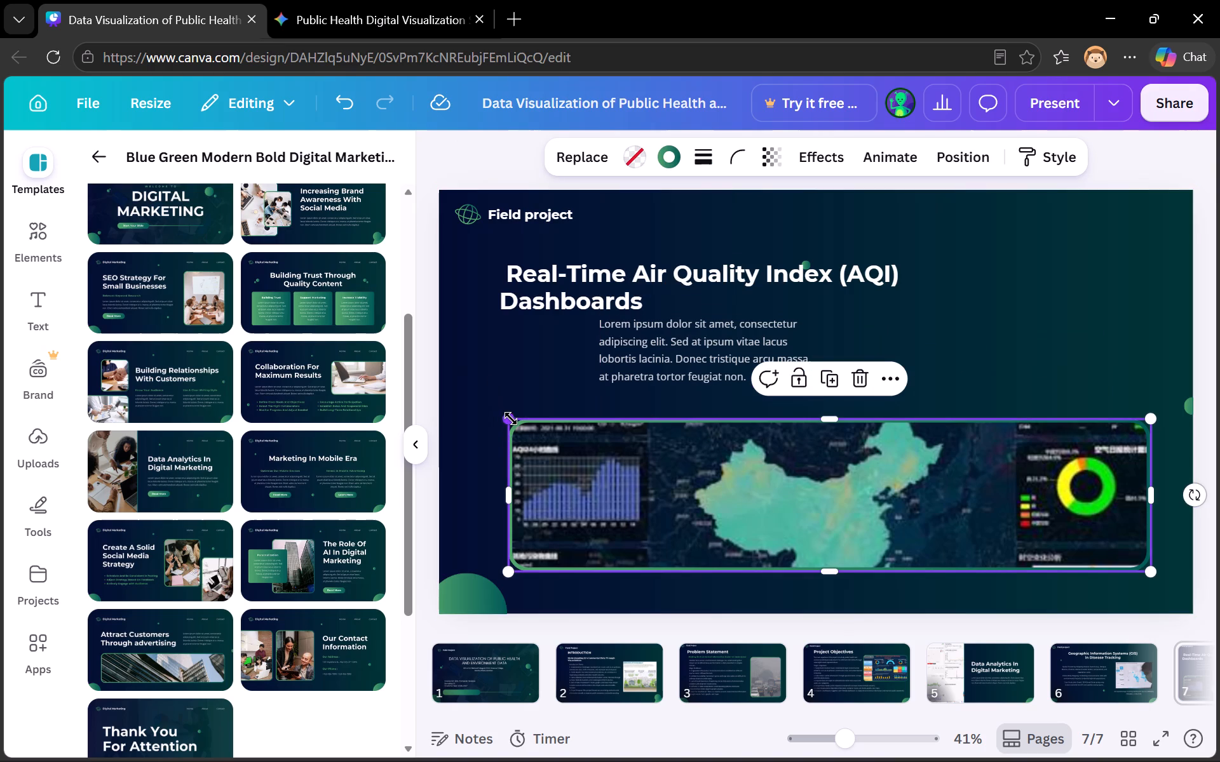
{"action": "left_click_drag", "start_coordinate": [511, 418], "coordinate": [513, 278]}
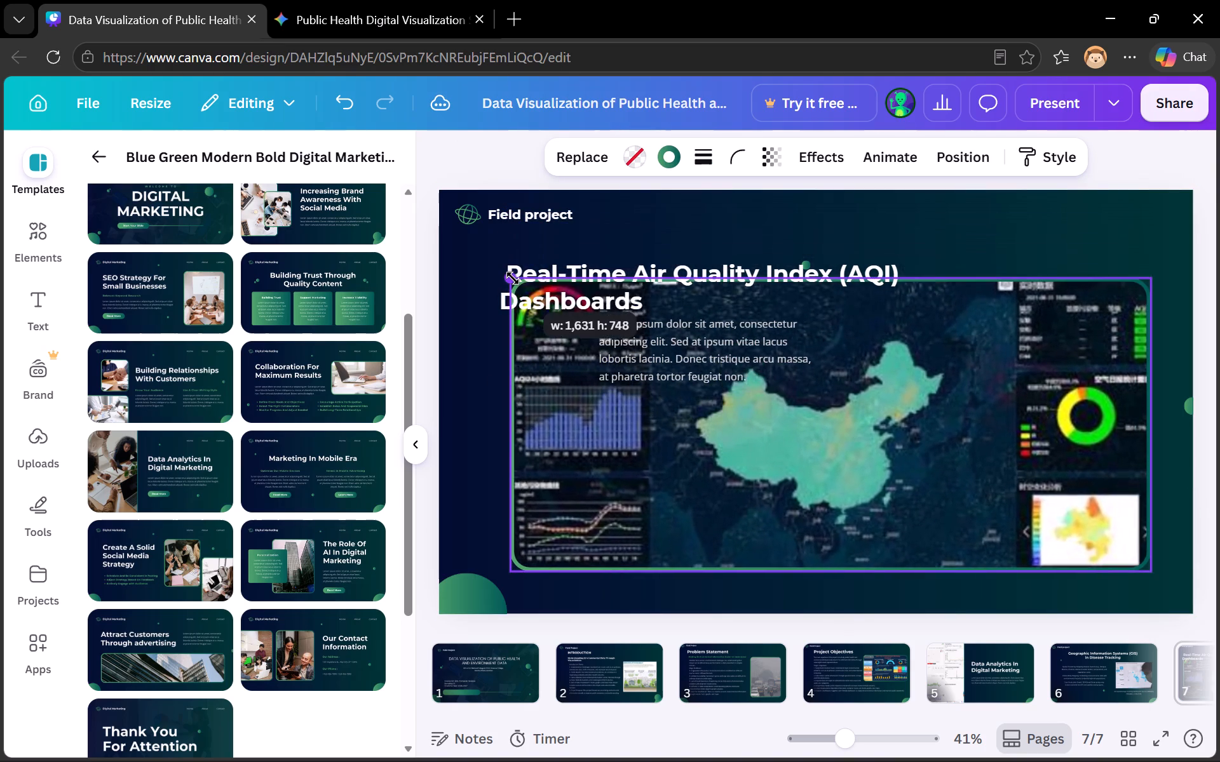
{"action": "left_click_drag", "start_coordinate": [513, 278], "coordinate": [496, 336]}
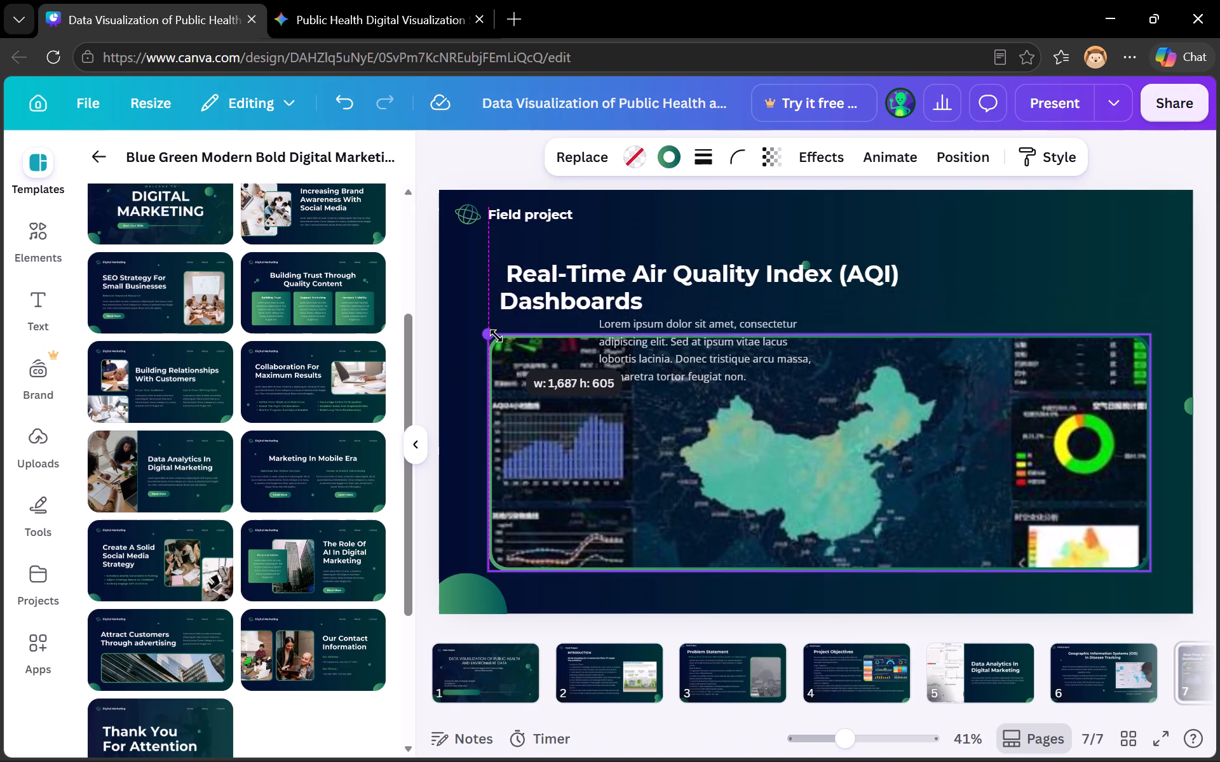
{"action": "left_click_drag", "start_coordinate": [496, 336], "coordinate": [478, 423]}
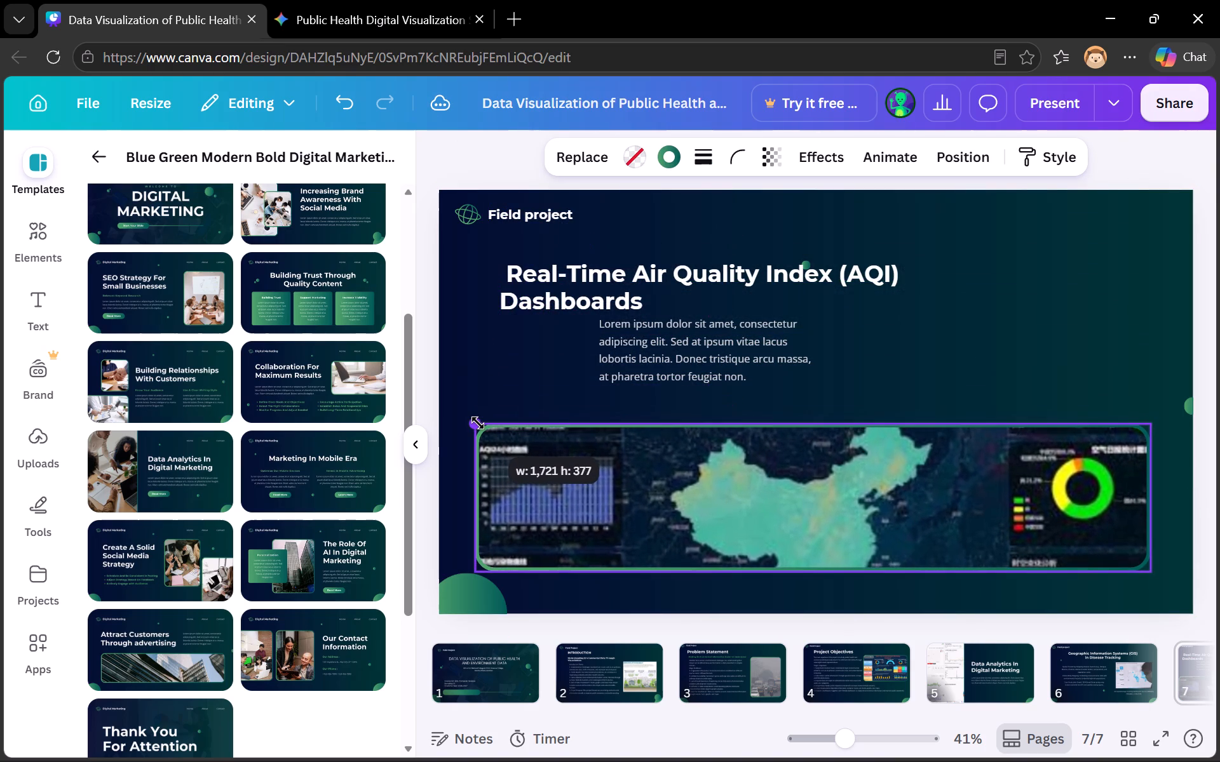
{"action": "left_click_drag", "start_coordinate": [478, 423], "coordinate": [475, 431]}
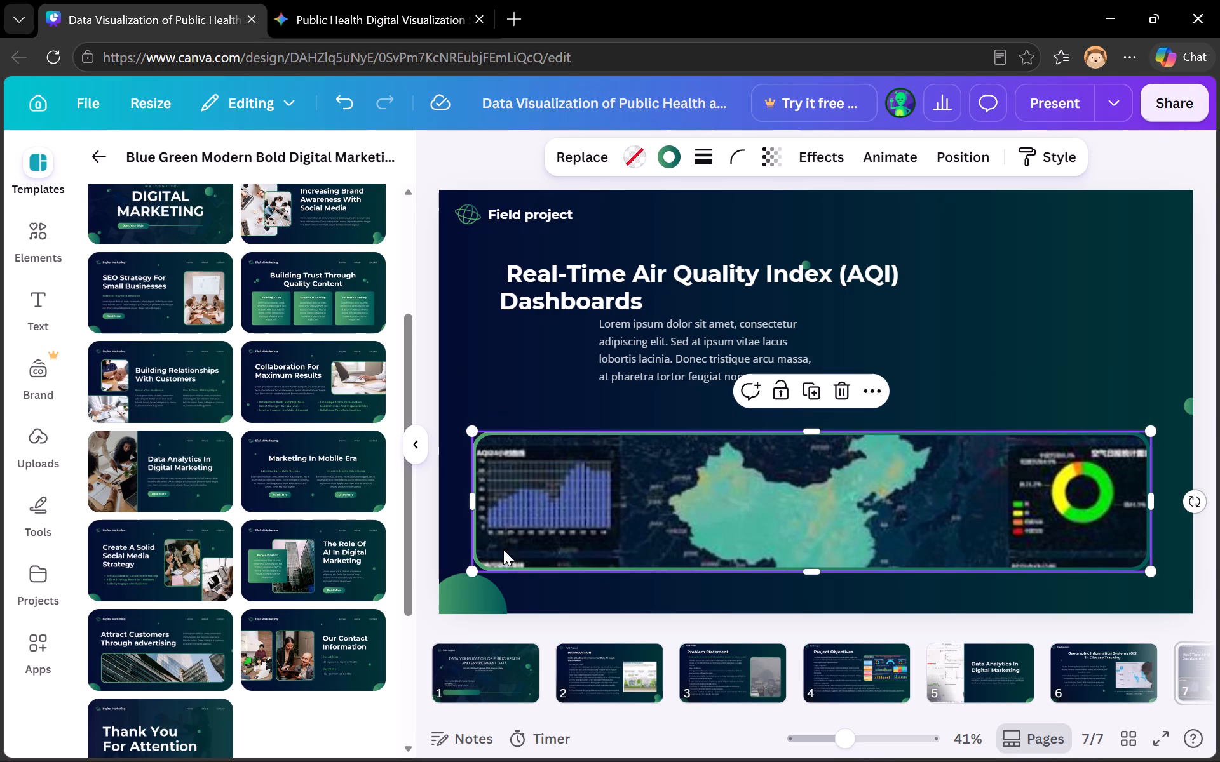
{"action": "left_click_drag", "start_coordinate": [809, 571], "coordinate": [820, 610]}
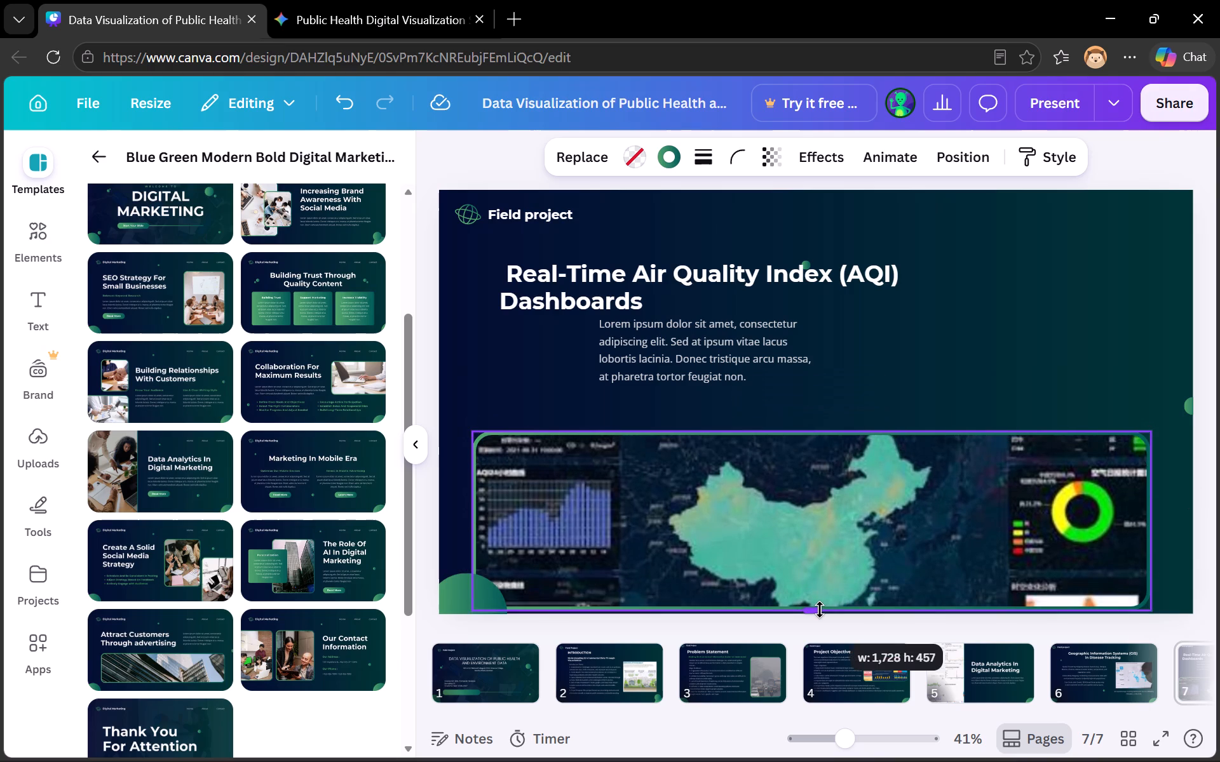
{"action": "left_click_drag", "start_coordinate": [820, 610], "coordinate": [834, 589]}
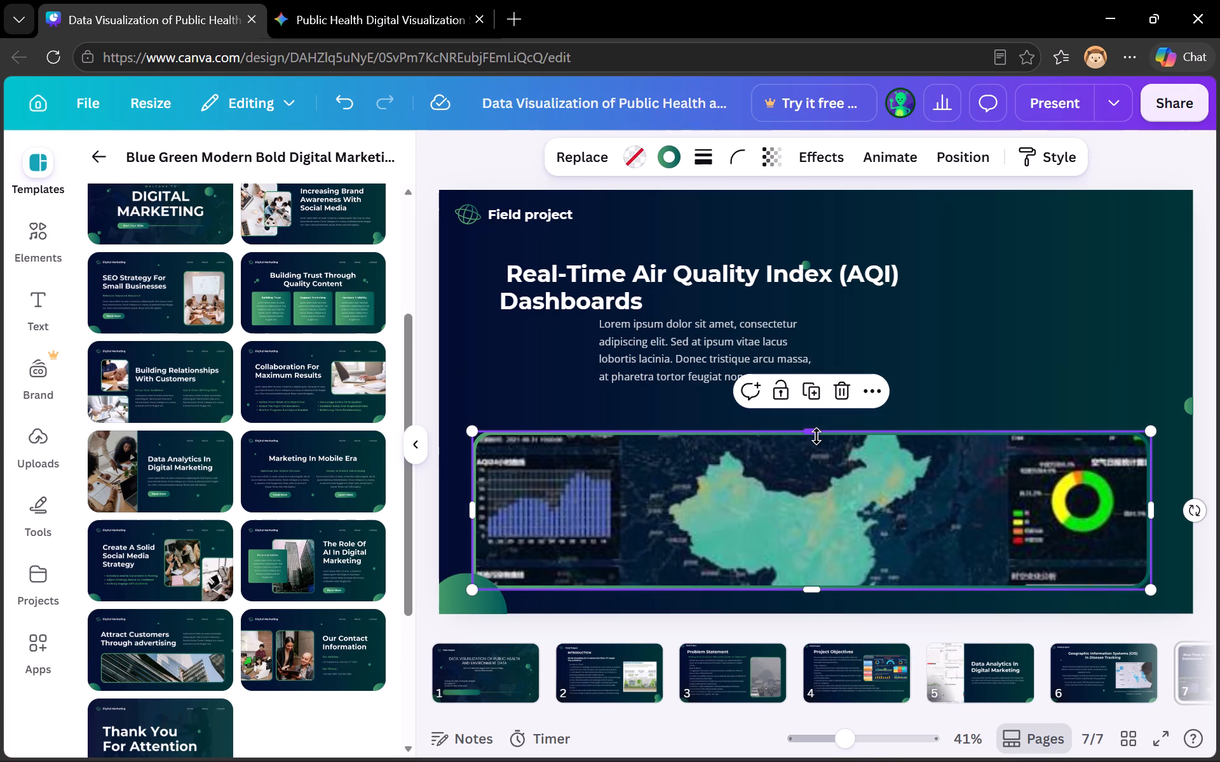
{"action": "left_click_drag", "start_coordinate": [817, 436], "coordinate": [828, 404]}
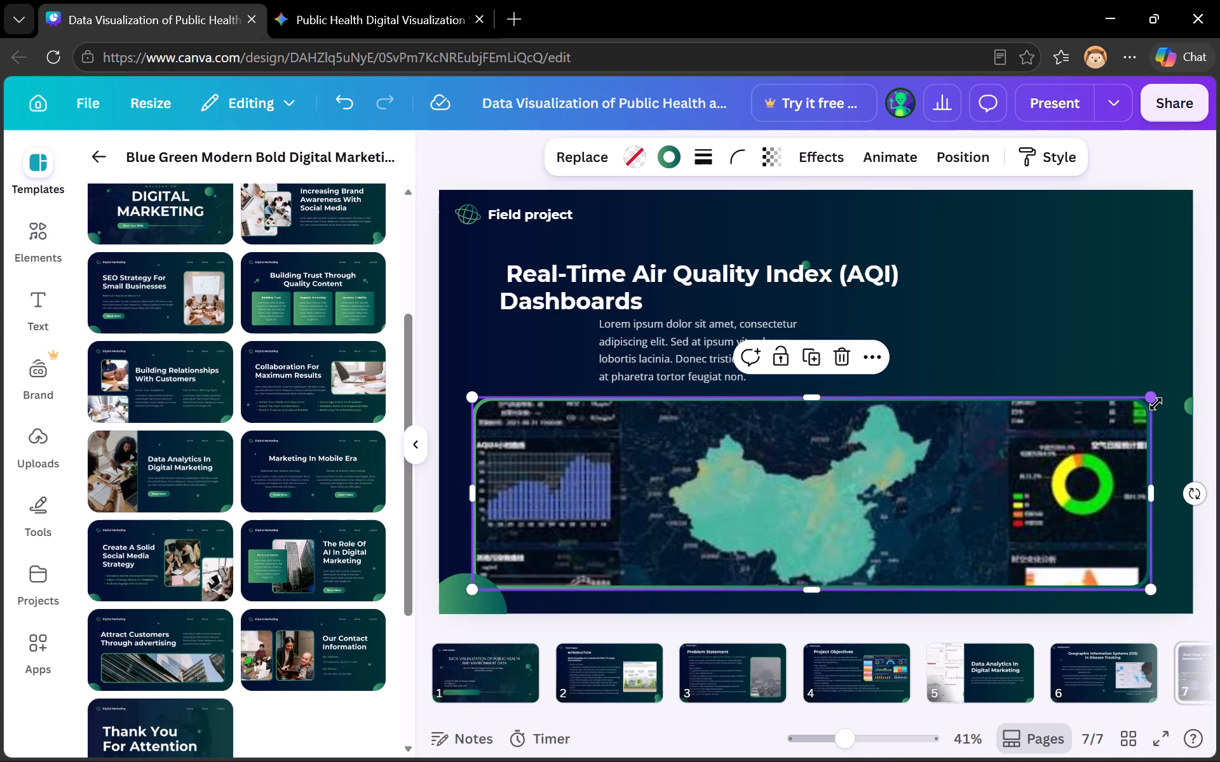
Reshape the AQI dashboard picture into a shallow strip about 1,573 wide and place it near the slide's bottom, clear of the paragraph.
{"action": "left_click_drag", "start_coordinate": [1156, 404], "coordinate": [815, 399]}
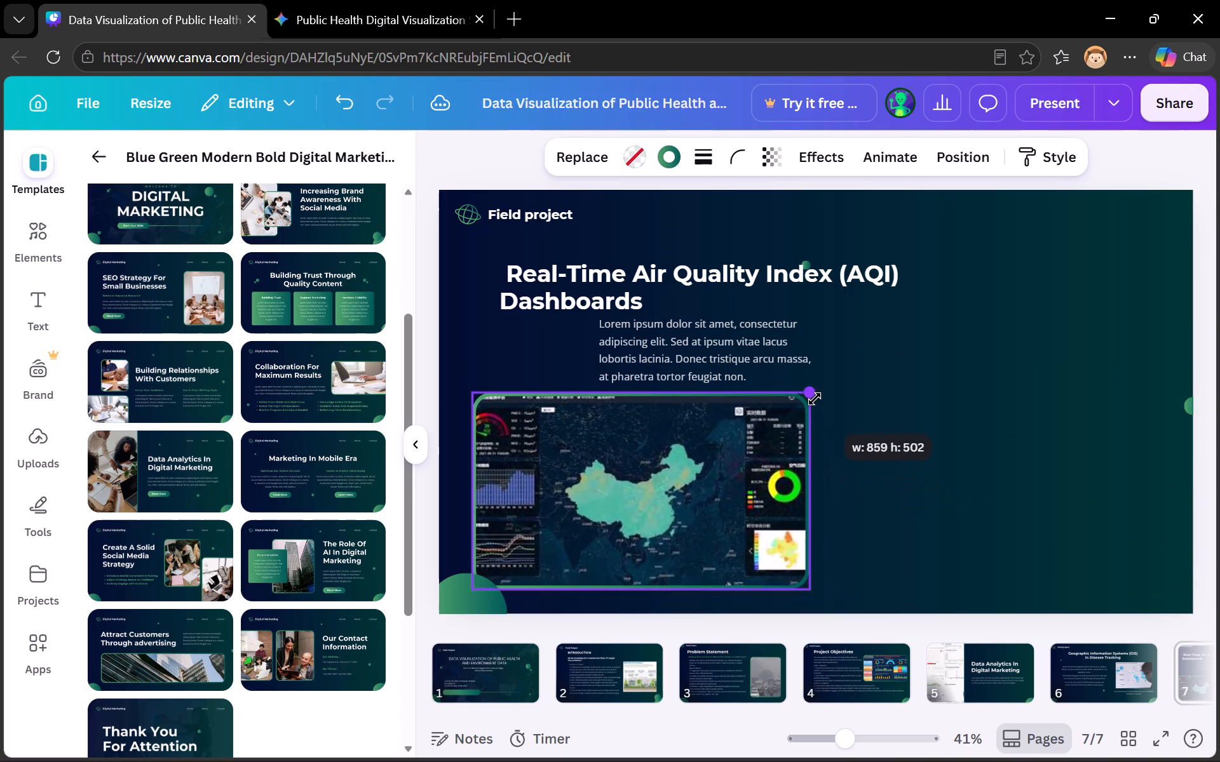
{"action": "left_click_drag", "start_coordinate": [815, 399], "coordinate": [787, 450]}
{"action": "left_click_drag", "start_coordinate": [682, 485], "coordinate": [730, 481]}
{"action": "left_click_drag", "start_coordinate": [836, 506], "coordinate": [1140, 510]}
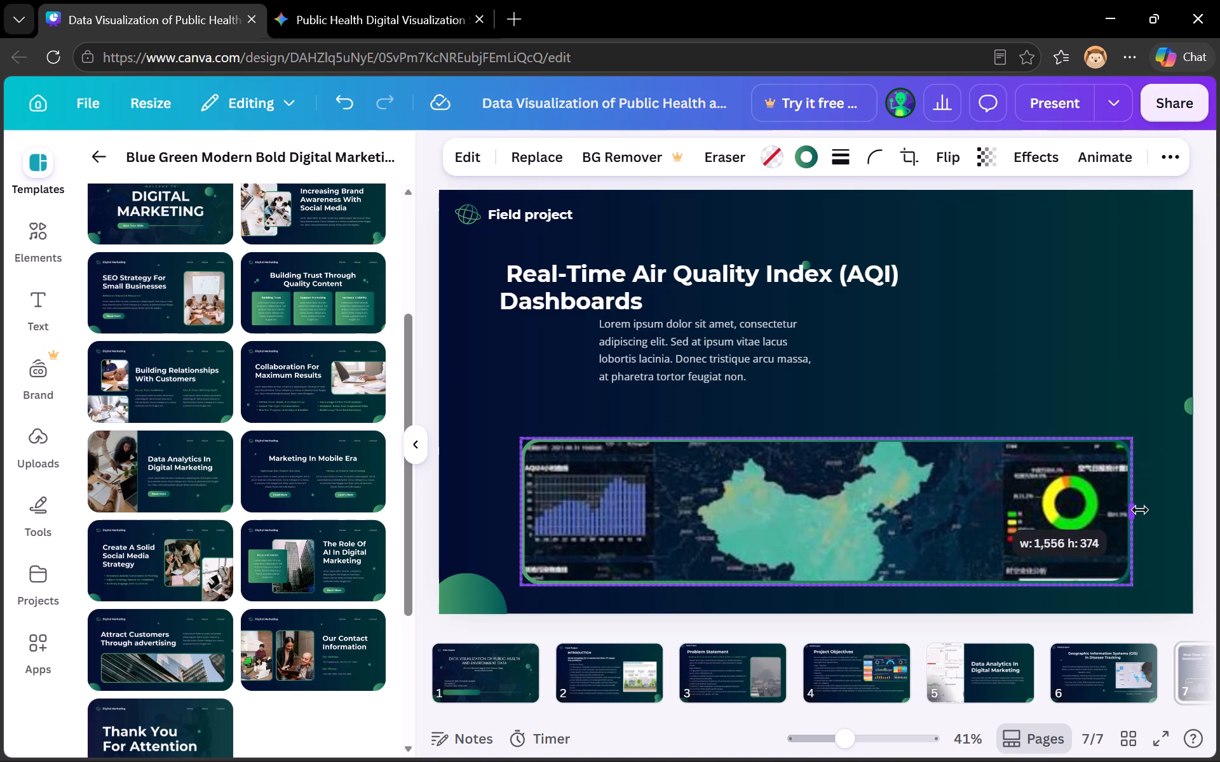
{"action": "left_click_drag", "start_coordinate": [1140, 510], "coordinate": [1144, 537]}
{"action": "left_click_drag", "start_coordinate": [830, 435], "coordinate": [846, 384]}
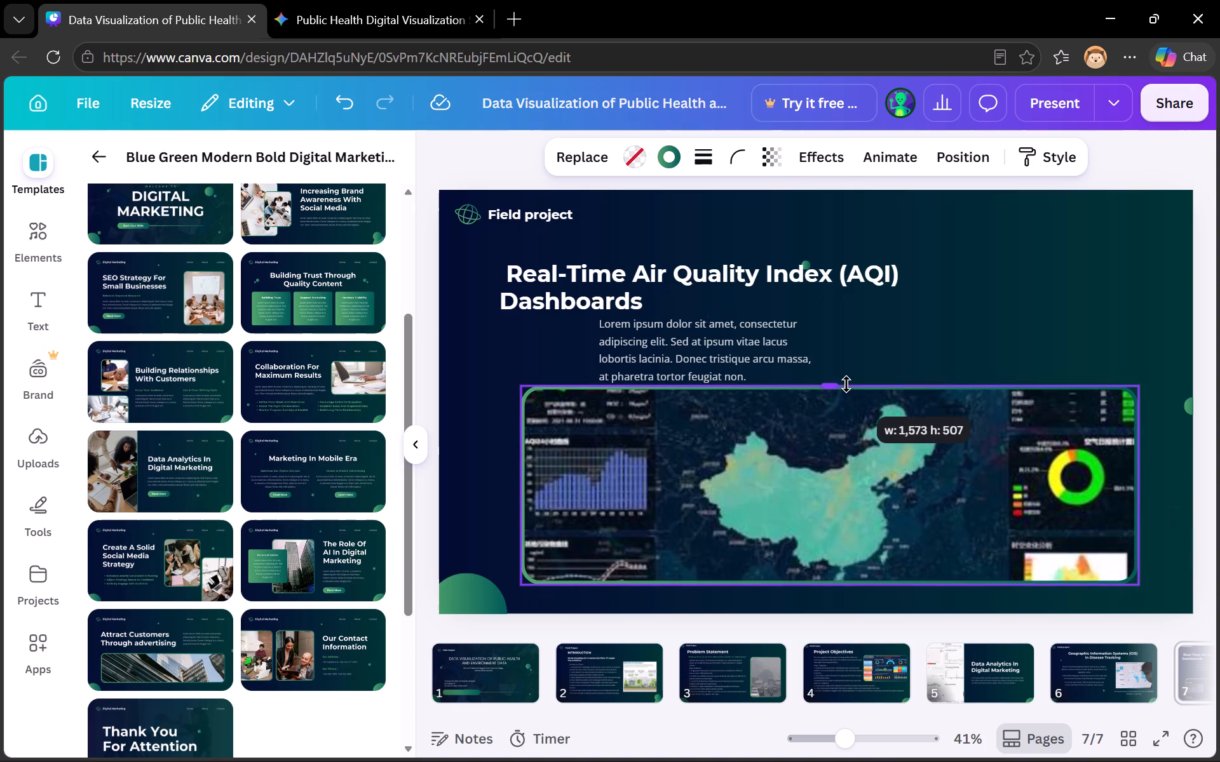
{"action": "left_click_drag", "start_coordinate": [846, 384], "coordinate": [845, 392]}
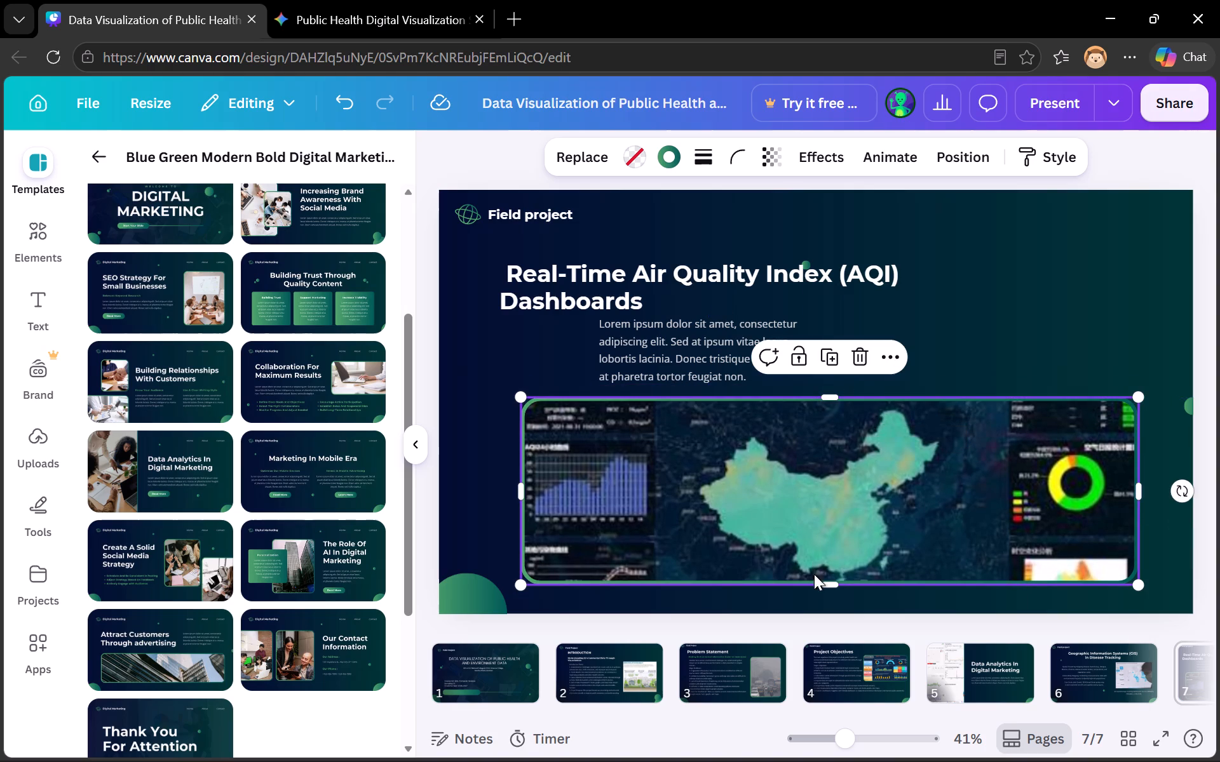
{"action": "left_click_drag", "start_coordinate": [827, 581], "coordinate": [840, 512]}
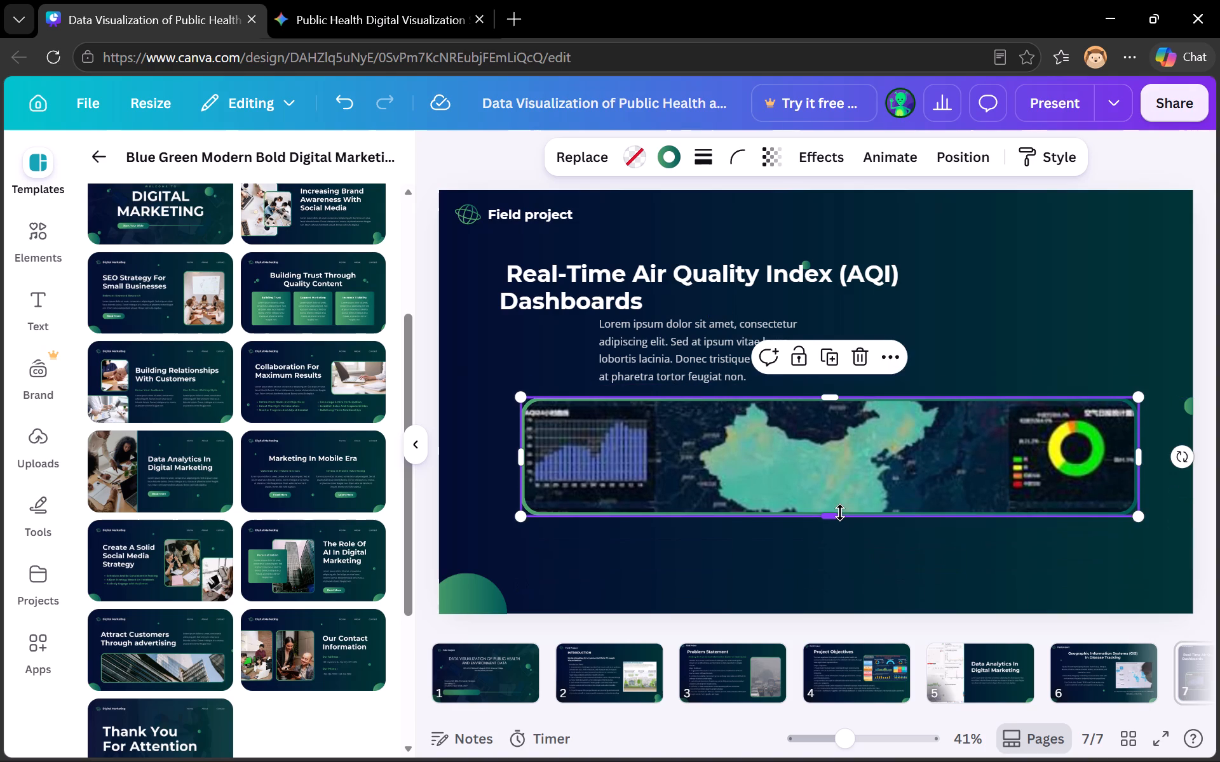
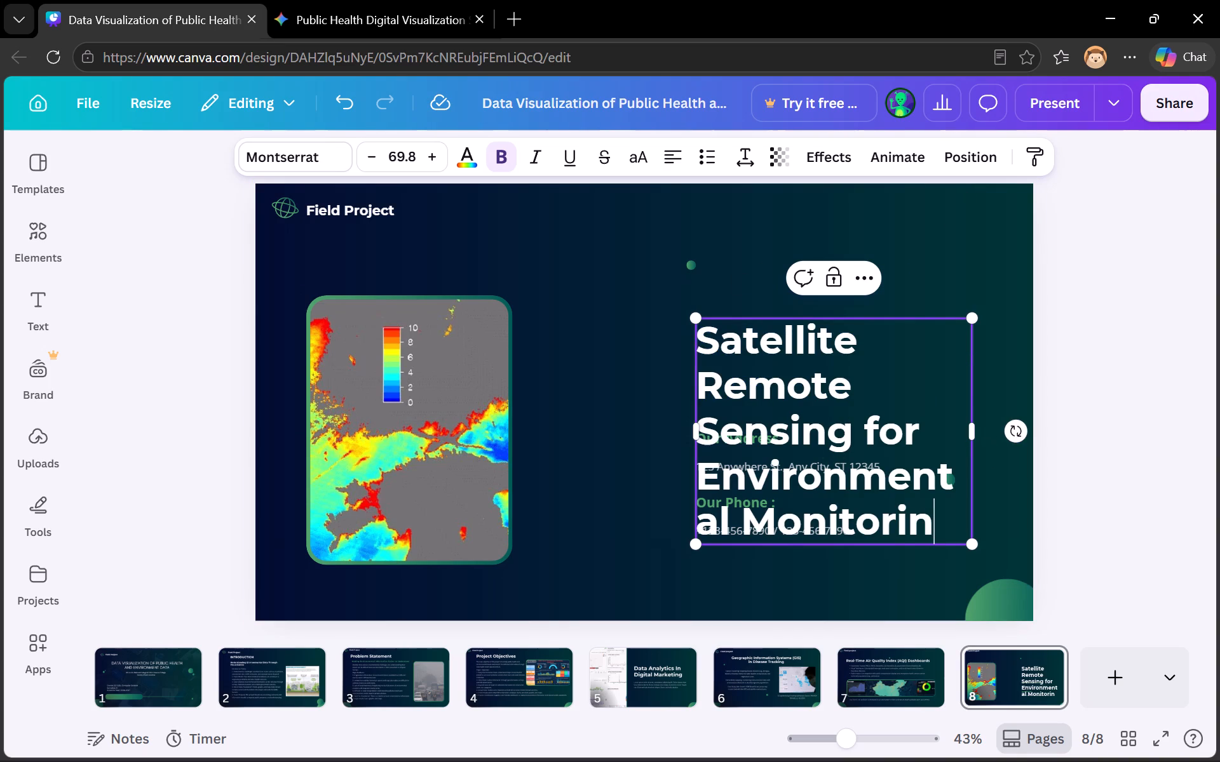
Scale the new slide 8 heading down to font size 31.9 and widen its text box so it fits on two lines.
{"action": "left_click", "coordinate": [966, 548]}
{"action": "left_click_drag", "start_coordinate": [966, 548], "coordinate": [790, 441]}
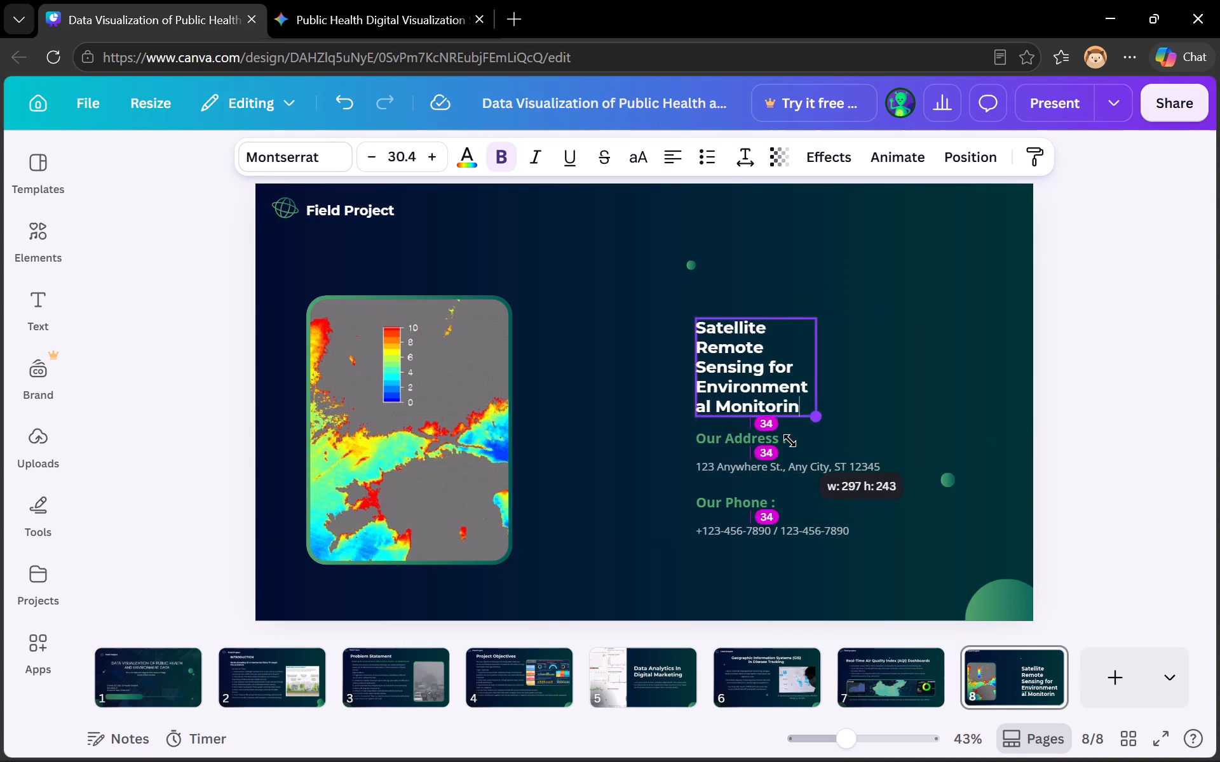
{"action": "left_click_drag", "start_coordinate": [790, 441], "coordinate": [789, 460]}
{"action": "left_click_drag", "start_coordinate": [831, 373], "coordinate": [947, 358]}
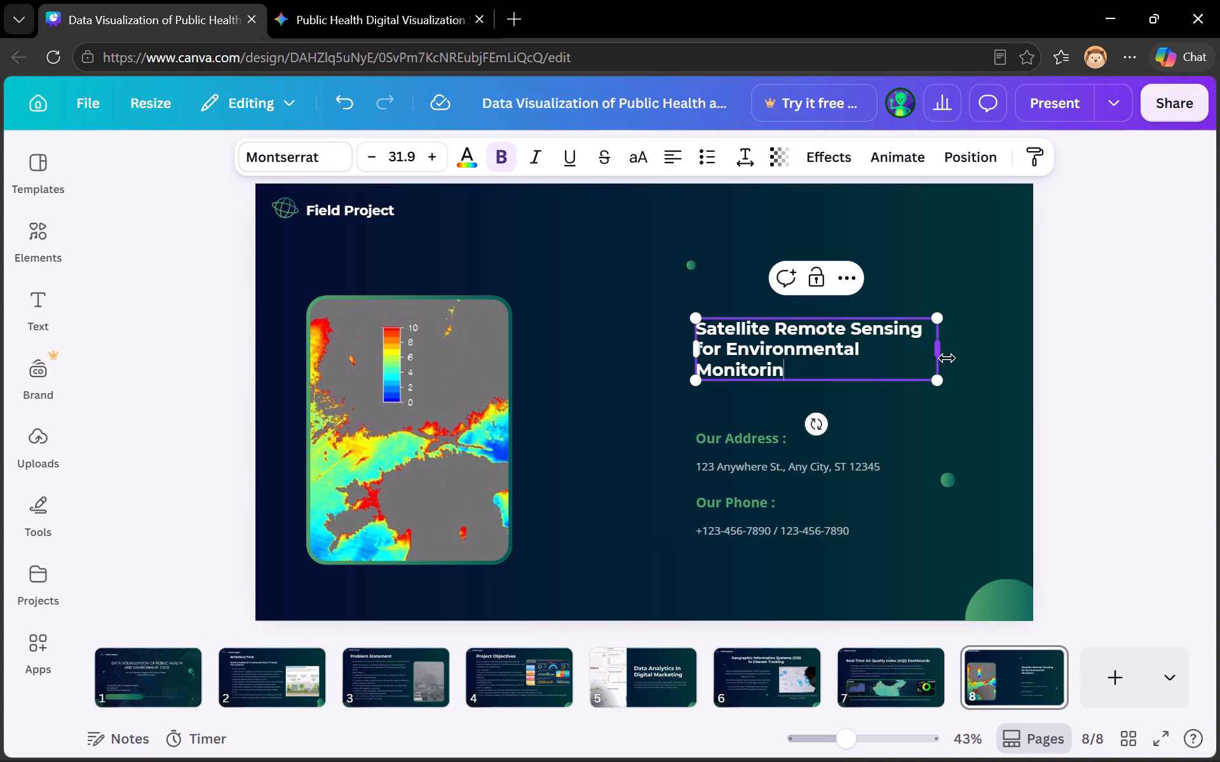
{"action": "left_click_drag", "start_coordinate": [945, 357], "coordinate": [989, 358]}
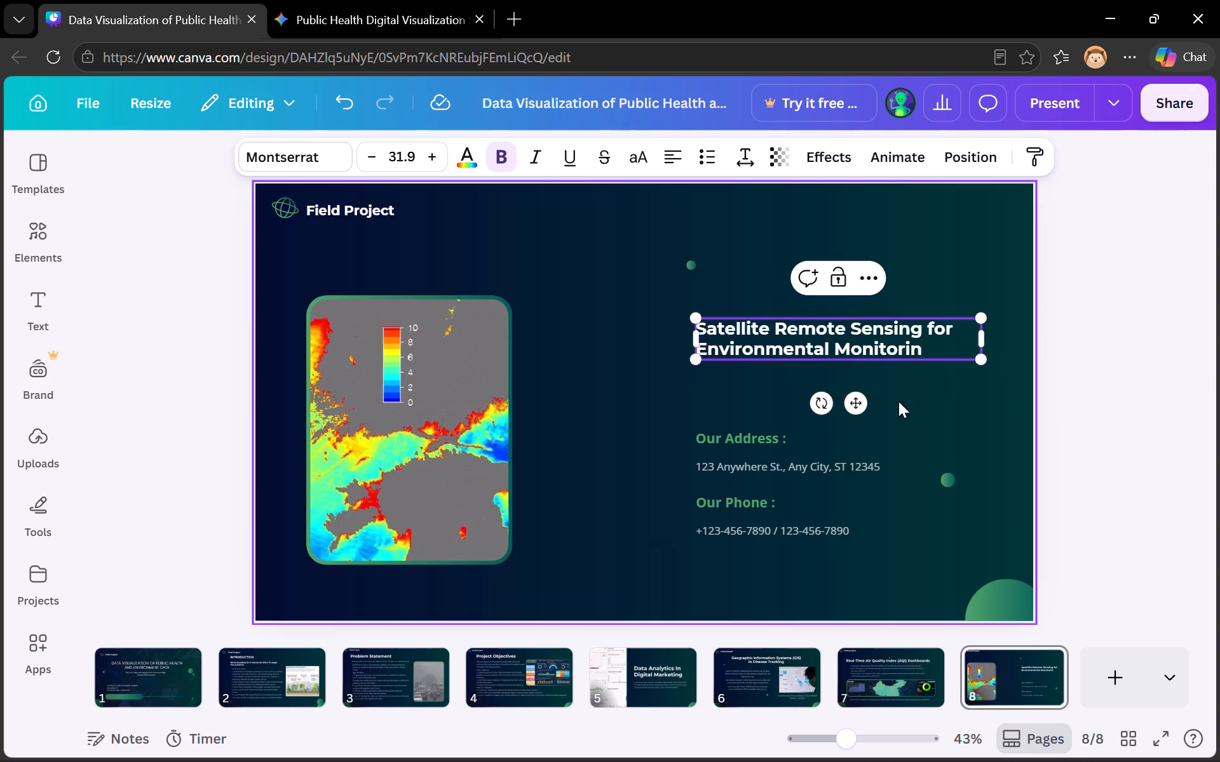
Complete the last word of slide 8's heading as "Monitoring".
{"action": "key", "text": "g"}
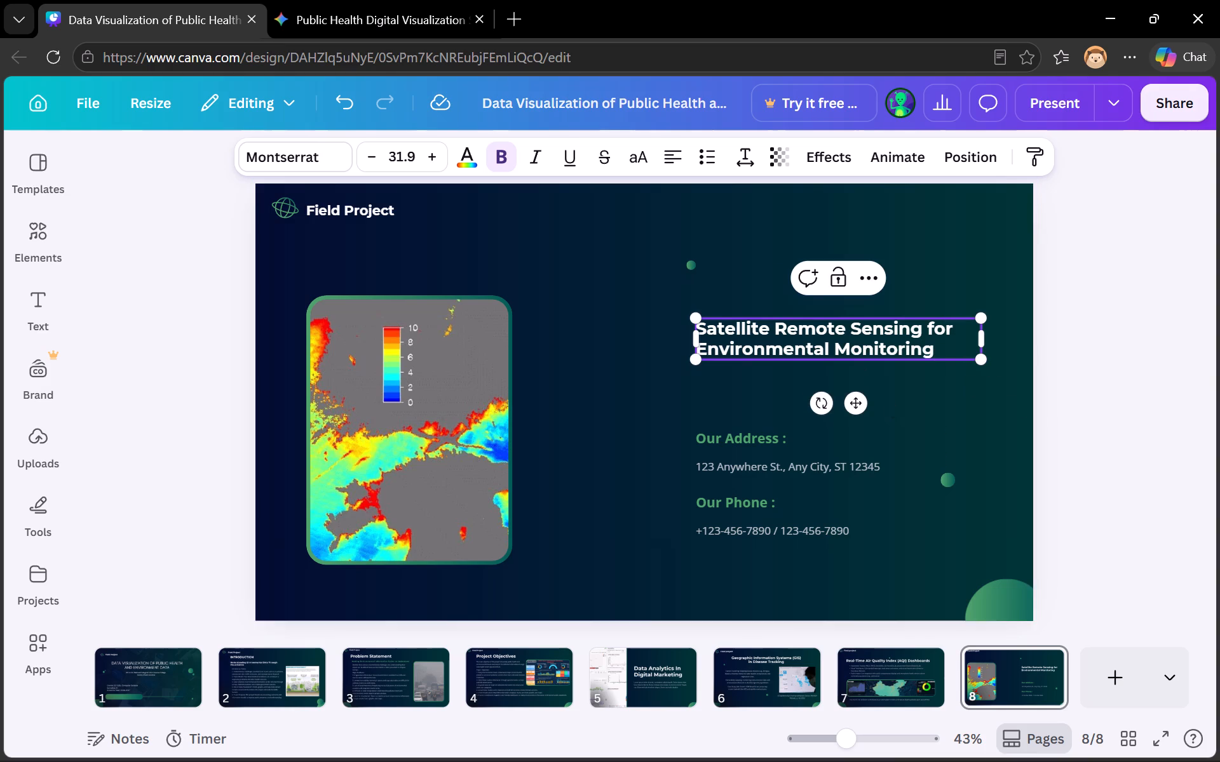
Move the heading between "Field Project" and the satellite map, and widen its text box so it fits on one line.
{"action": "left_click_drag", "start_coordinate": [851, 398], "coordinate": [482, 319]}
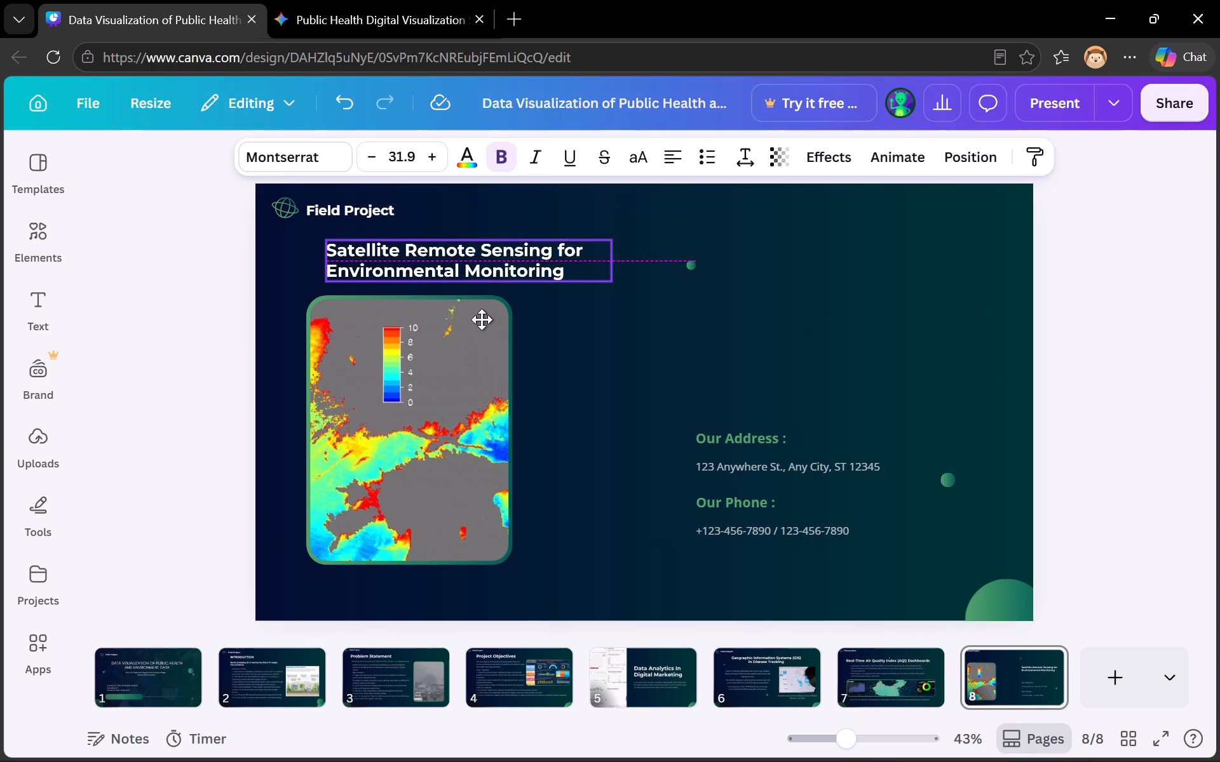
{"action": "left_click_drag", "start_coordinate": [482, 319], "coordinate": [482, 317]}
{"action": "left_click_drag", "start_coordinate": [613, 263], "coordinate": [974, 260]}
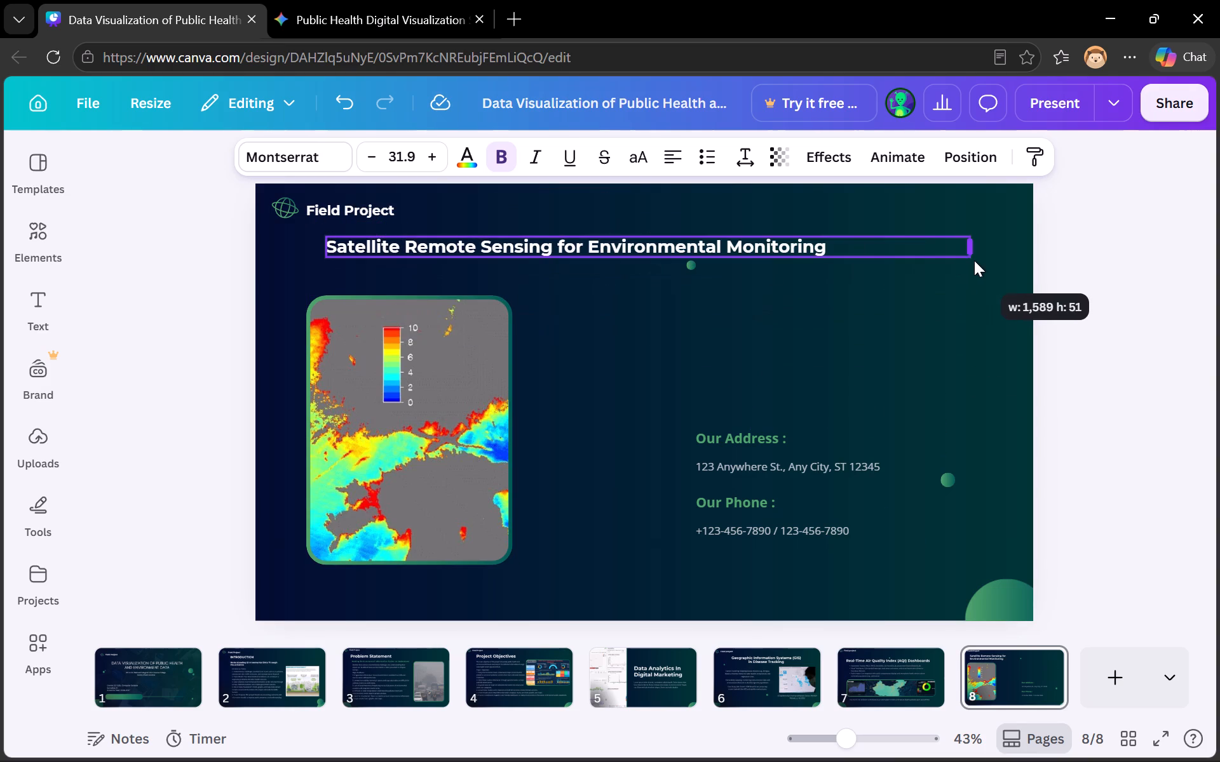
{"action": "left_click_drag", "start_coordinate": [974, 260], "coordinate": [958, 265]}
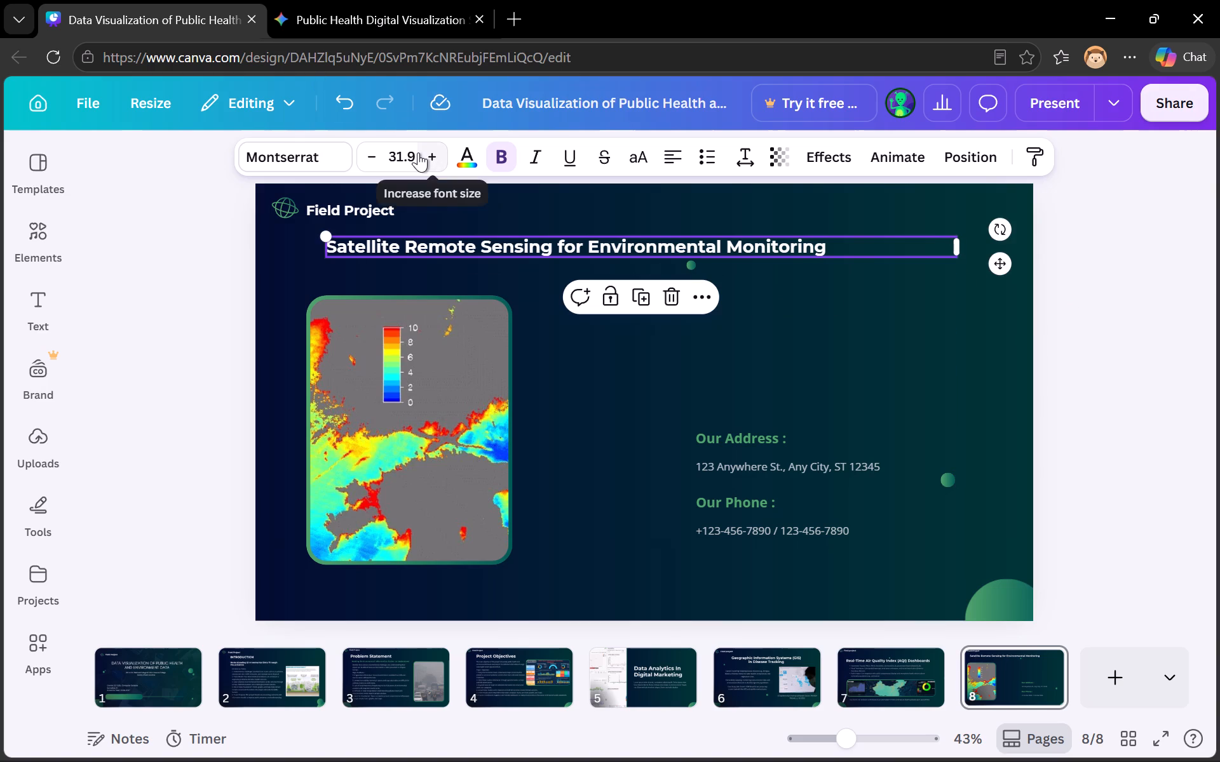
Set the slide 8 heading's font size to 41.9.
{"action": "triple_click", "coordinate": [435, 154]}
{"action": "triple_click", "coordinate": [435, 154]}
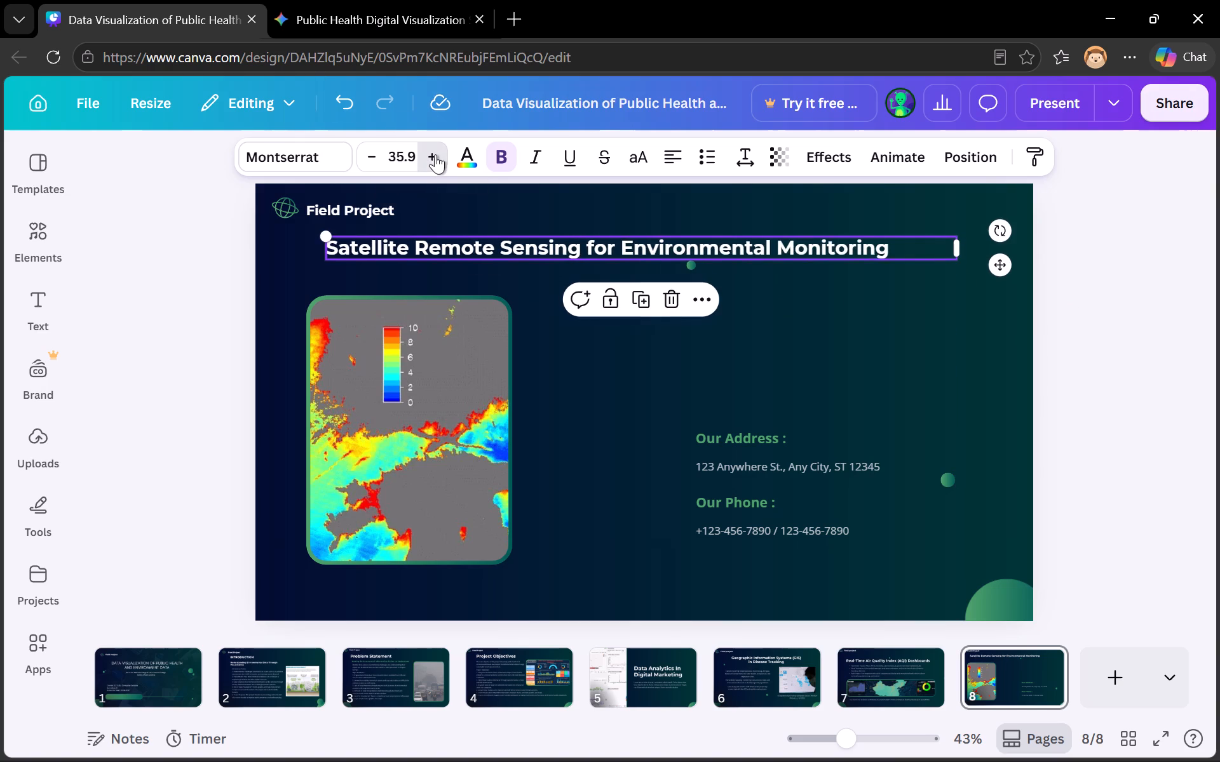
{"action": "triple_click", "coordinate": [435, 154]}
{"action": "triple_click", "coordinate": [435, 154]}
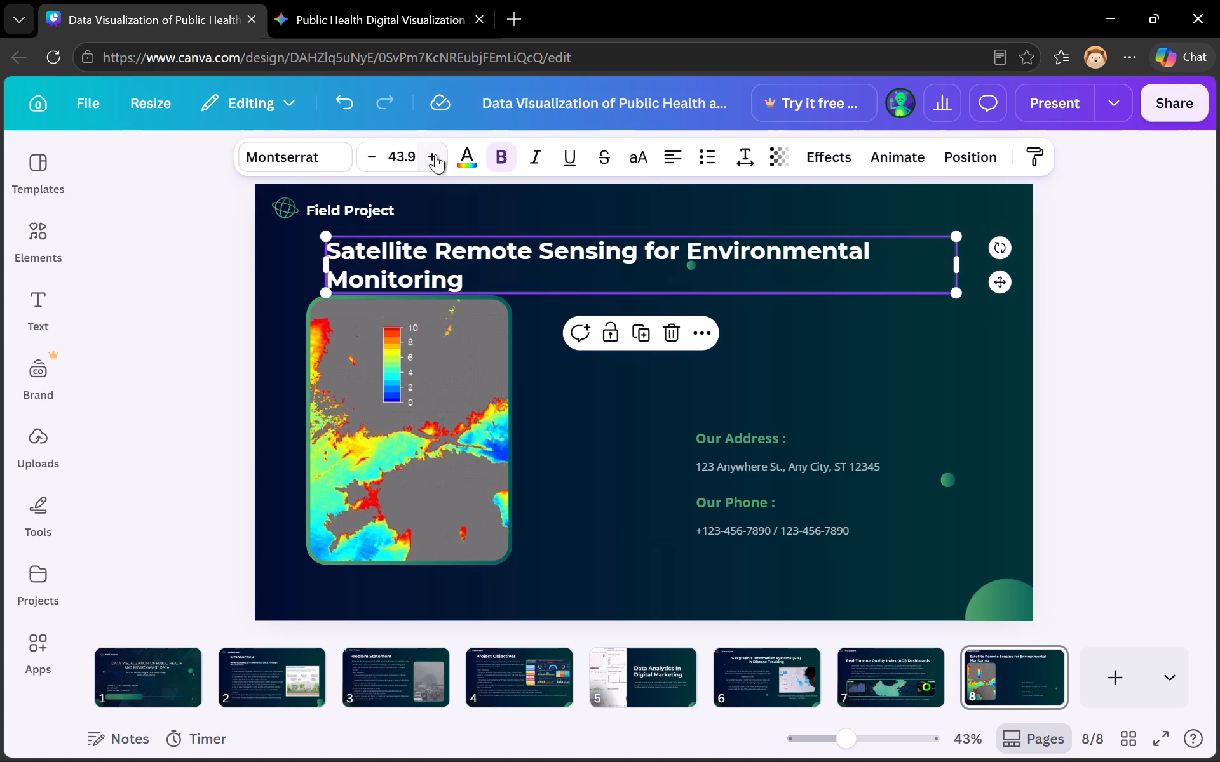
{"action": "left_click", "coordinate": [374, 150]}
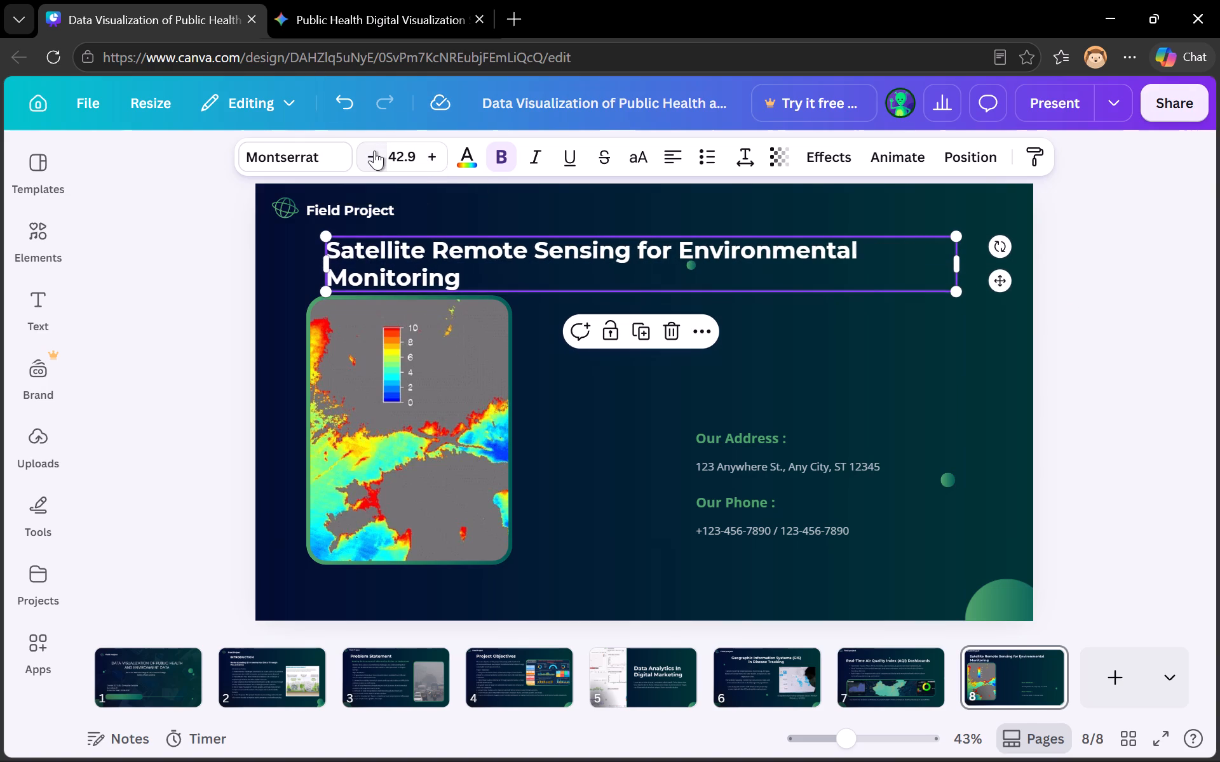
{"action": "left_click", "coordinate": [374, 150]}
{"action": "left_click", "coordinate": [569, 432]}
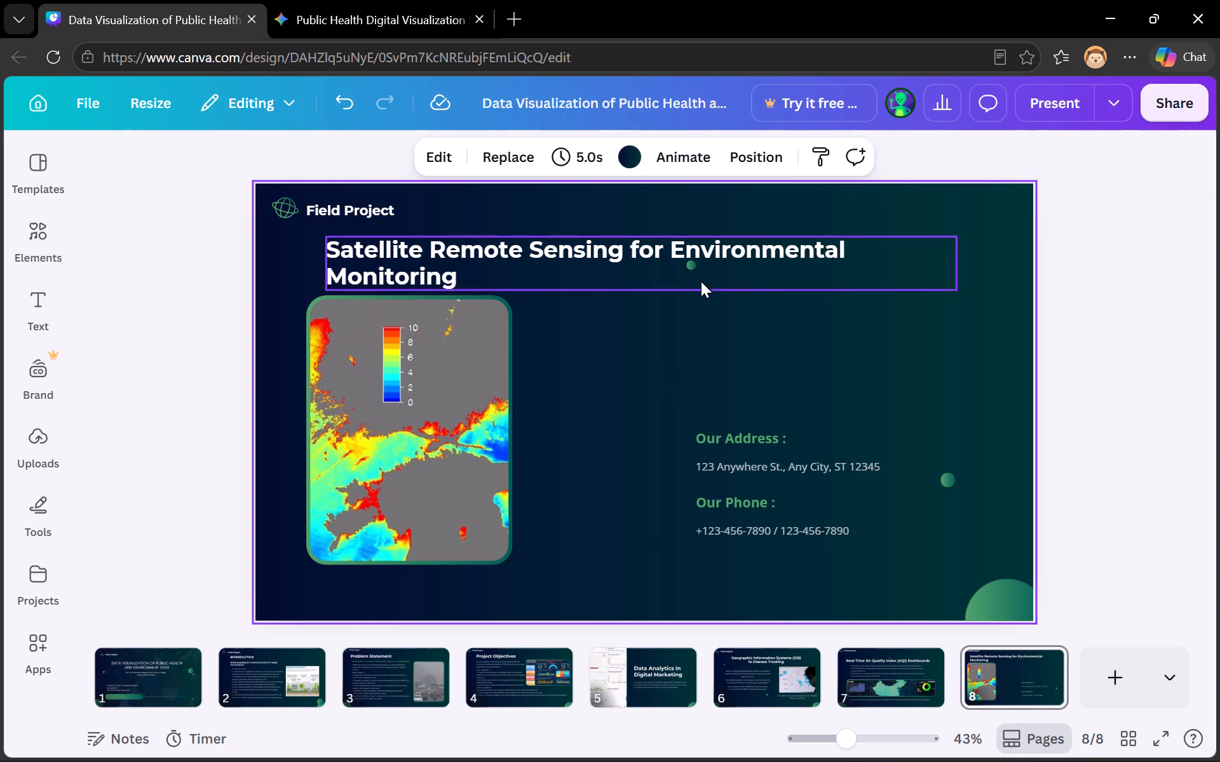
Move the small green dot from behind the heading to the slide's upper-right area, with the heading placed back above the satellite map.
{"action": "left_click_drag", "start_coordinate": [701, 272], "coordinate": [698, 330]}
{"action": "left_click", "coordinate": [781, 246]}
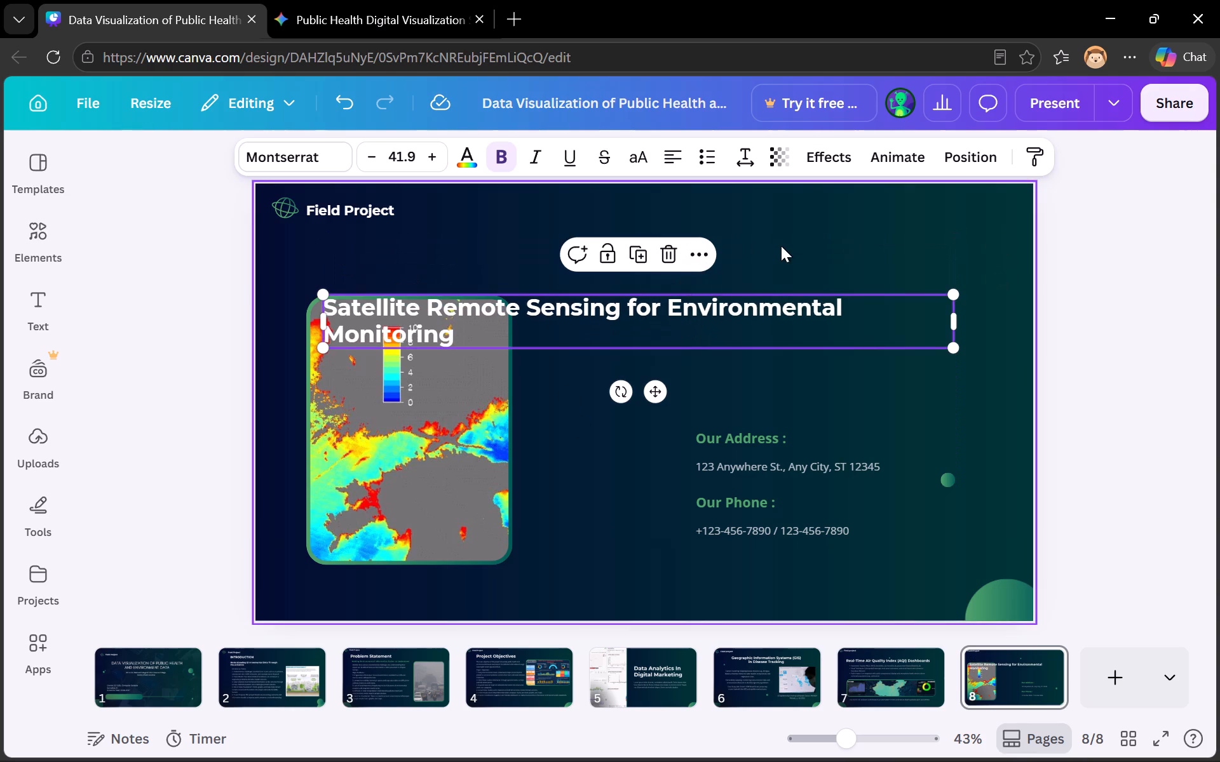
{"action": "left_click_drag", "start_coordinate": [691, 263], "coordinate": [916, 233]}
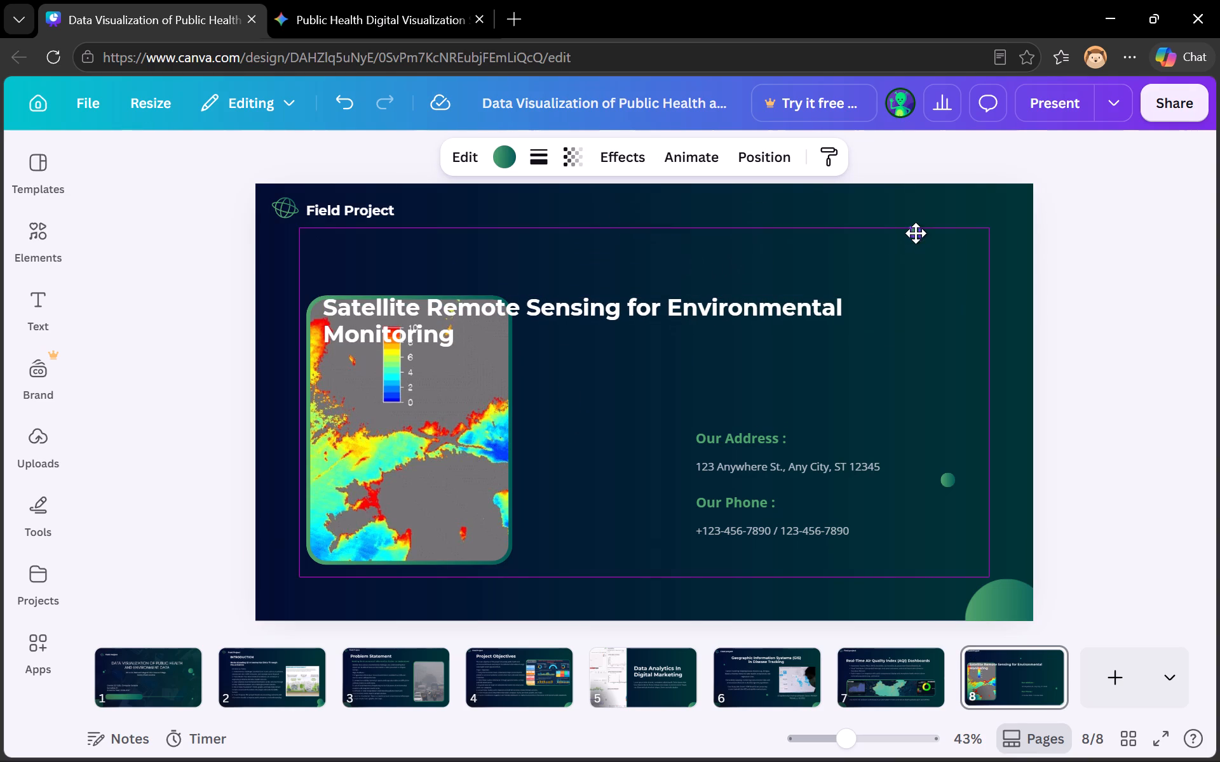
{"action": "left_click_drag", "start_coordinate": [916, 233], "coordinate": [930, 233]}
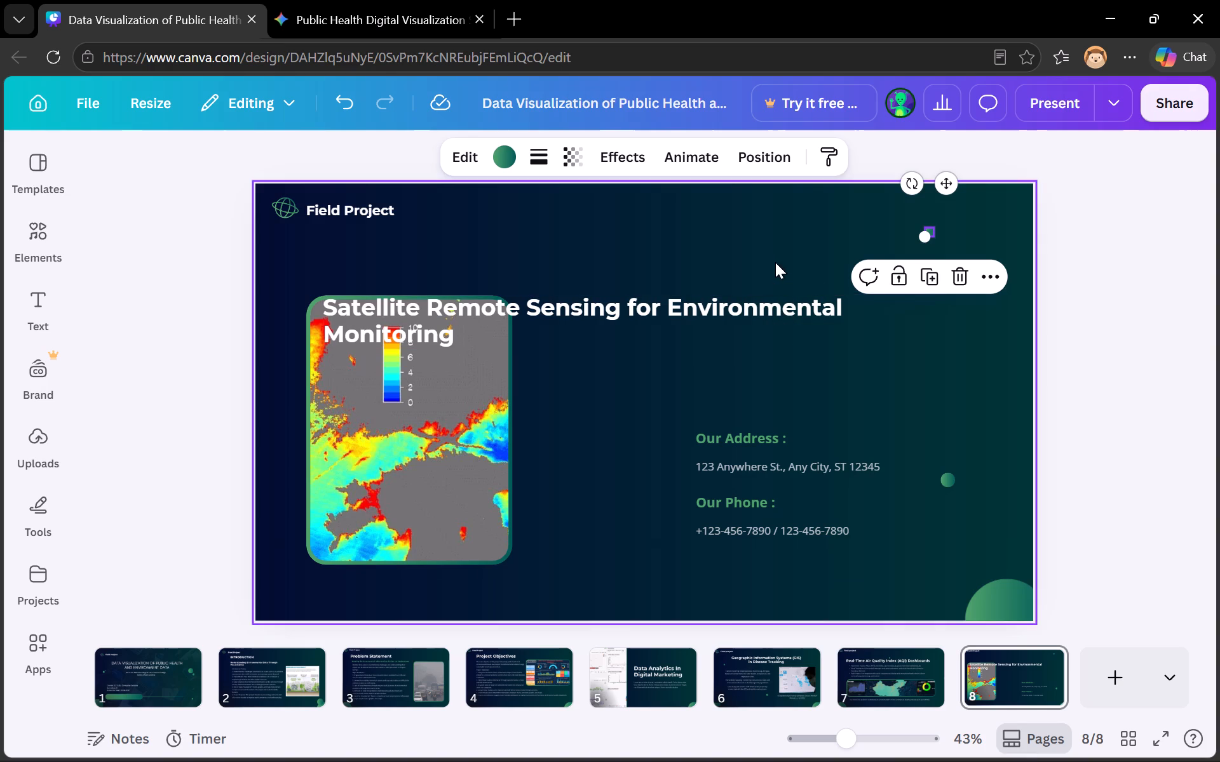
{"action": "left_click_drag", "start_coordinate": [751, 326], "coordinate": [752, 269]}
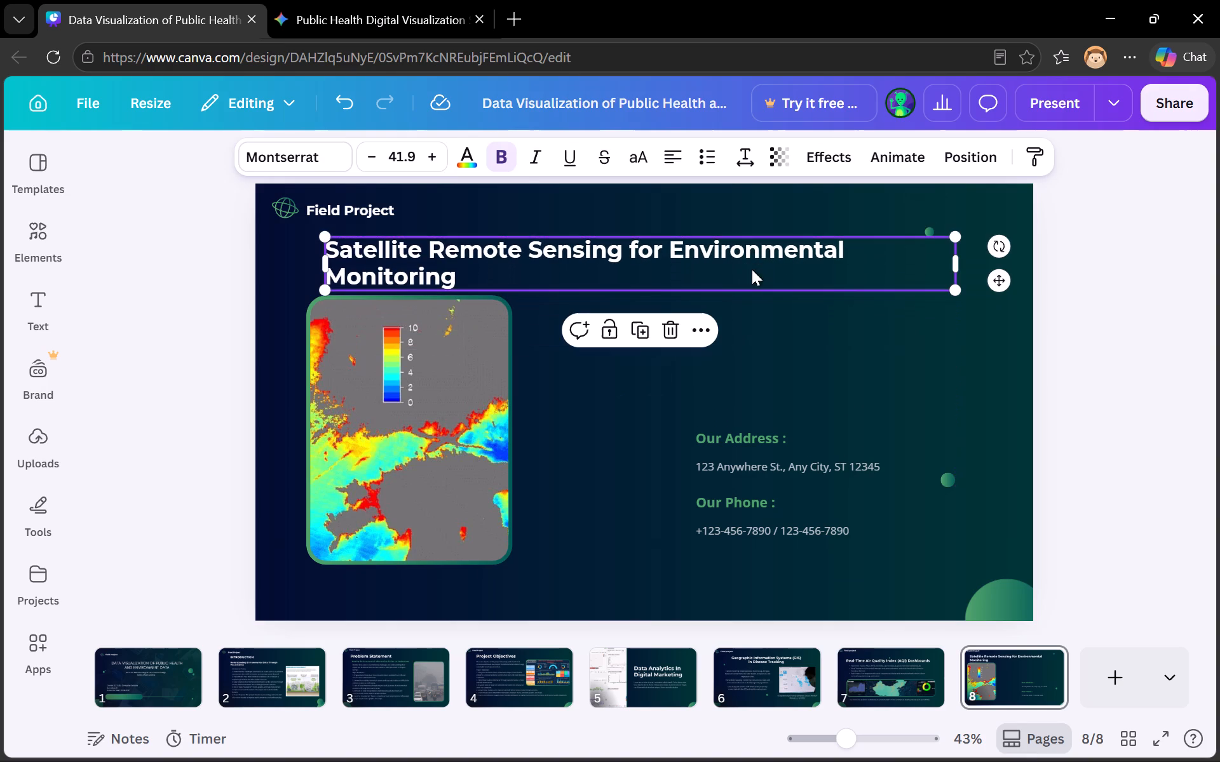
{"action": "left_click", "coordinate": [848, 369]}
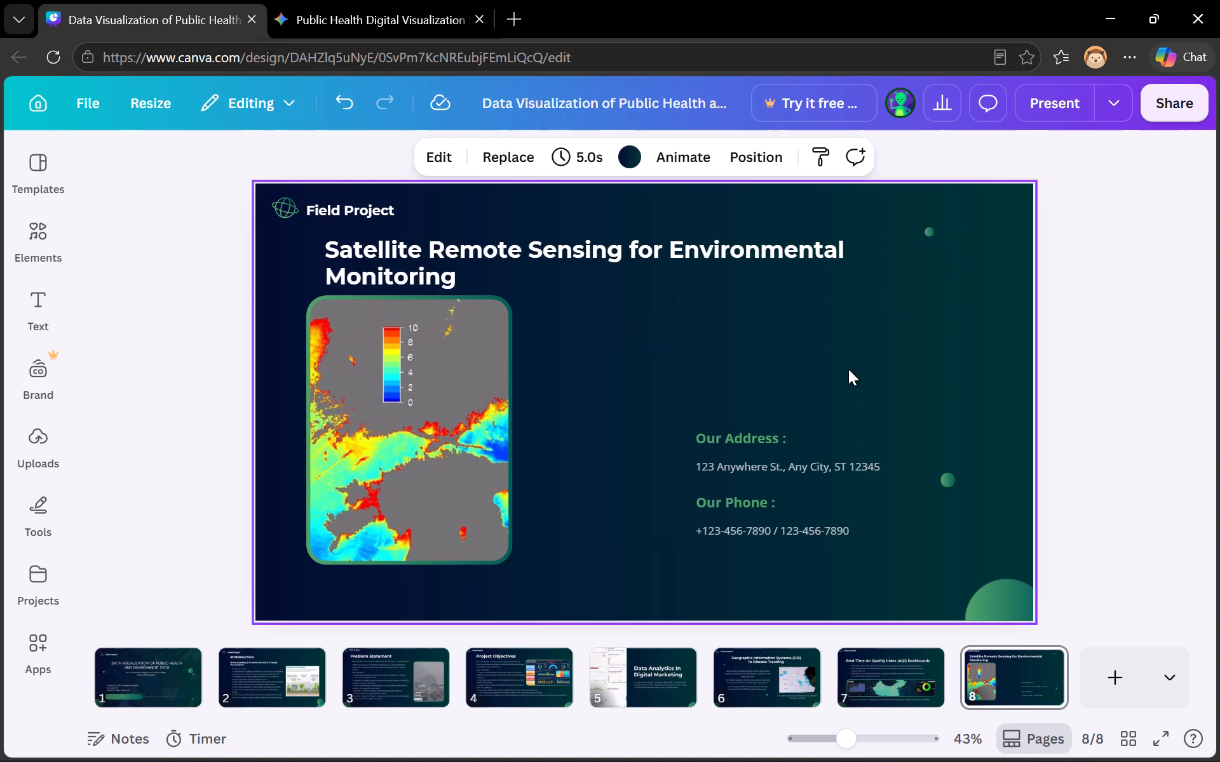
Delete the "Our Address :" label from slide 8.
{"action": "left_click", "coordinate": [722, 444]}
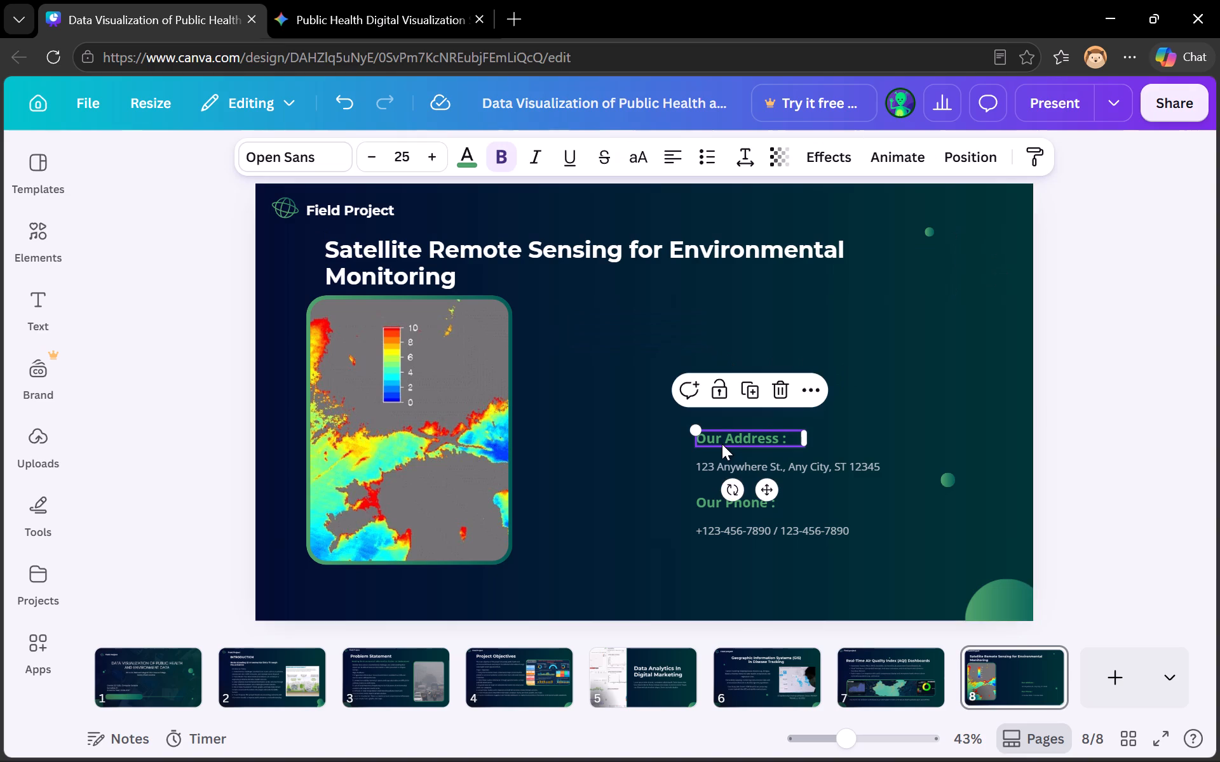
{"action": "left_click", "coordinate": [789, 393]}
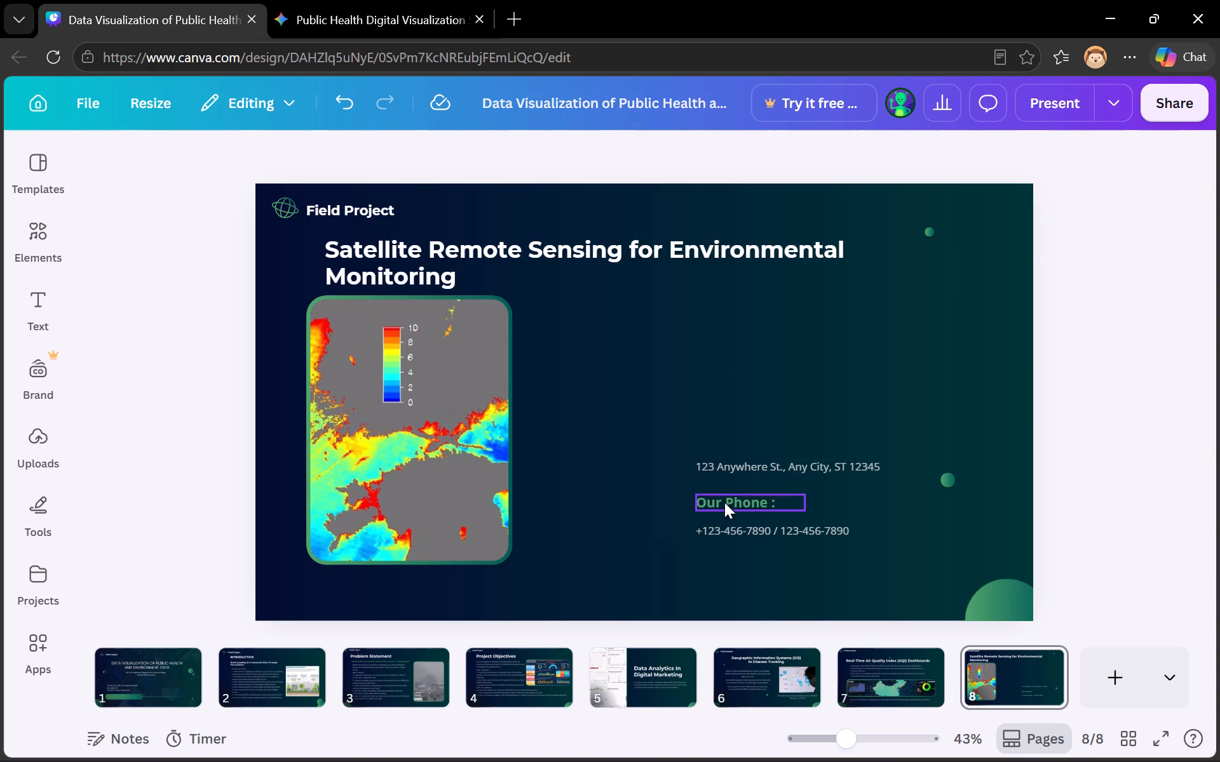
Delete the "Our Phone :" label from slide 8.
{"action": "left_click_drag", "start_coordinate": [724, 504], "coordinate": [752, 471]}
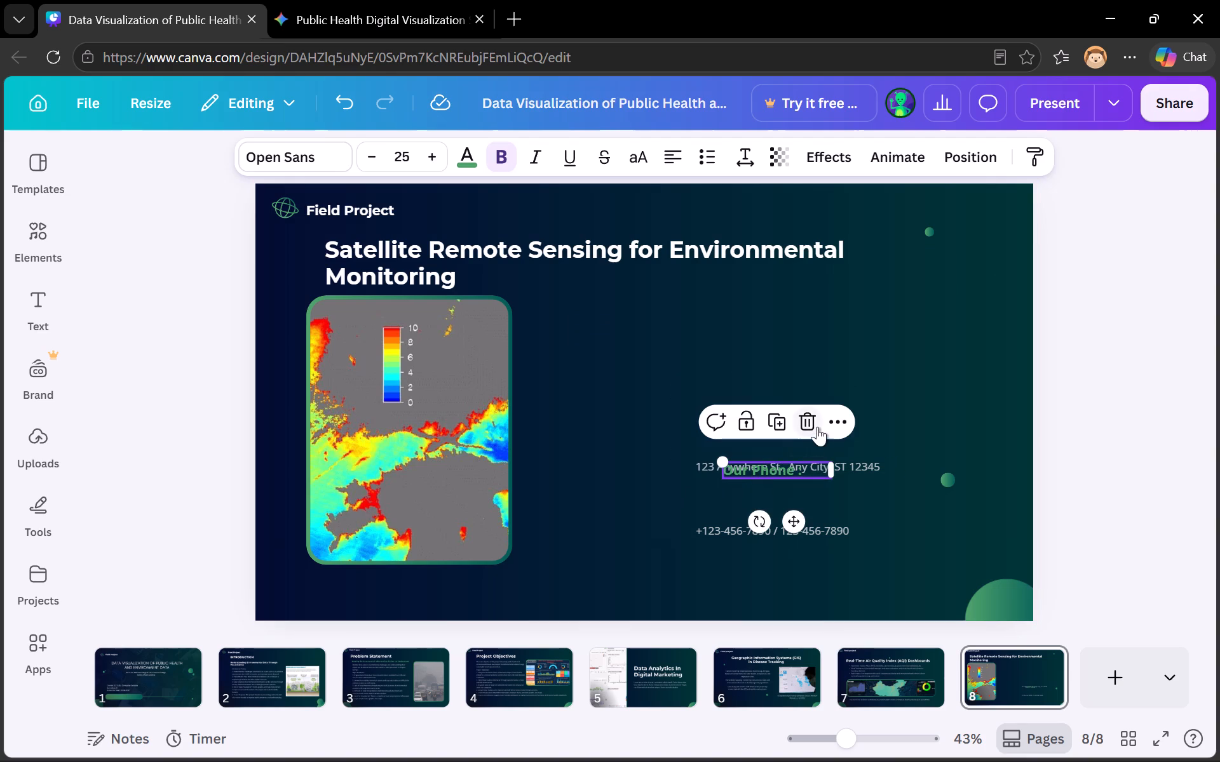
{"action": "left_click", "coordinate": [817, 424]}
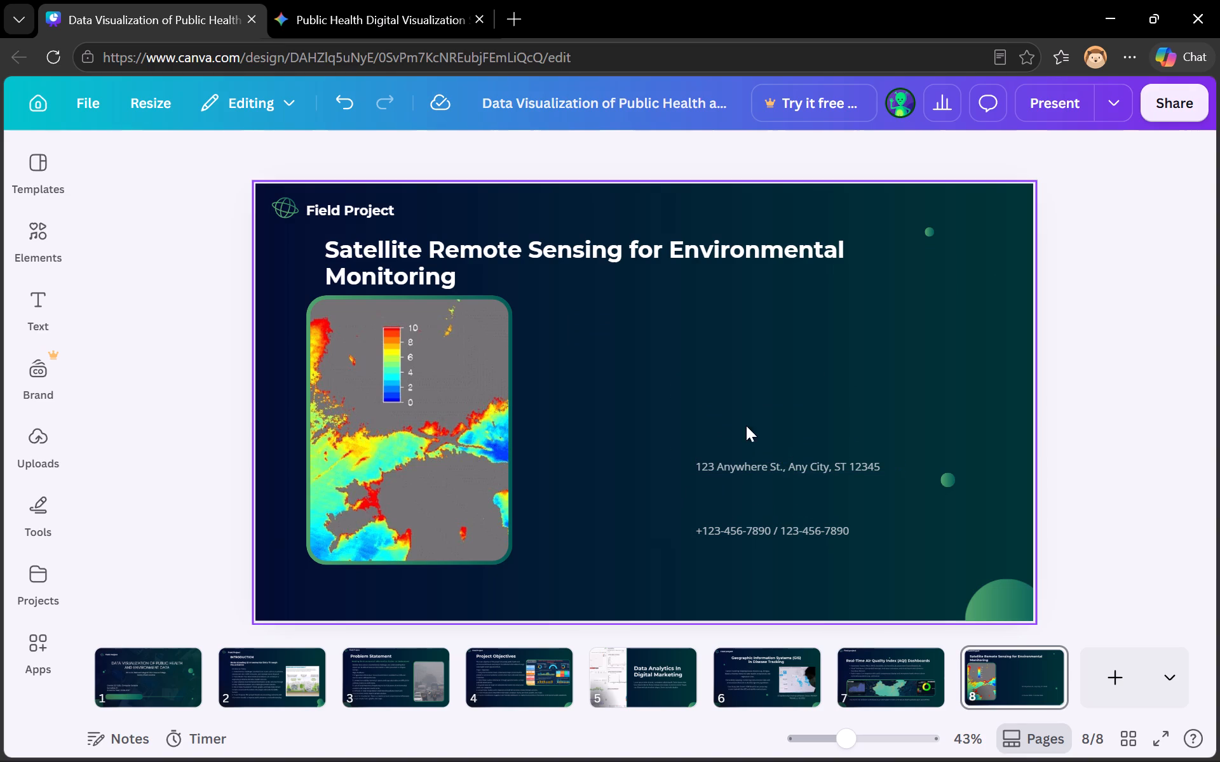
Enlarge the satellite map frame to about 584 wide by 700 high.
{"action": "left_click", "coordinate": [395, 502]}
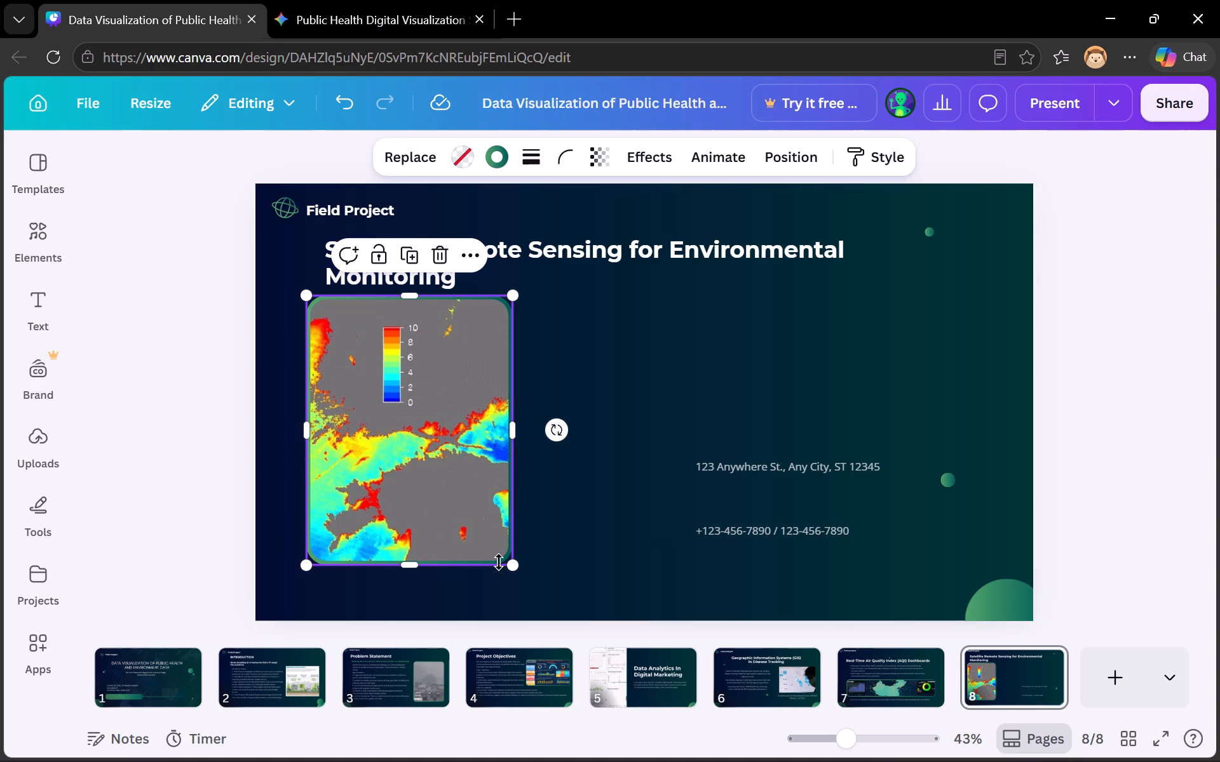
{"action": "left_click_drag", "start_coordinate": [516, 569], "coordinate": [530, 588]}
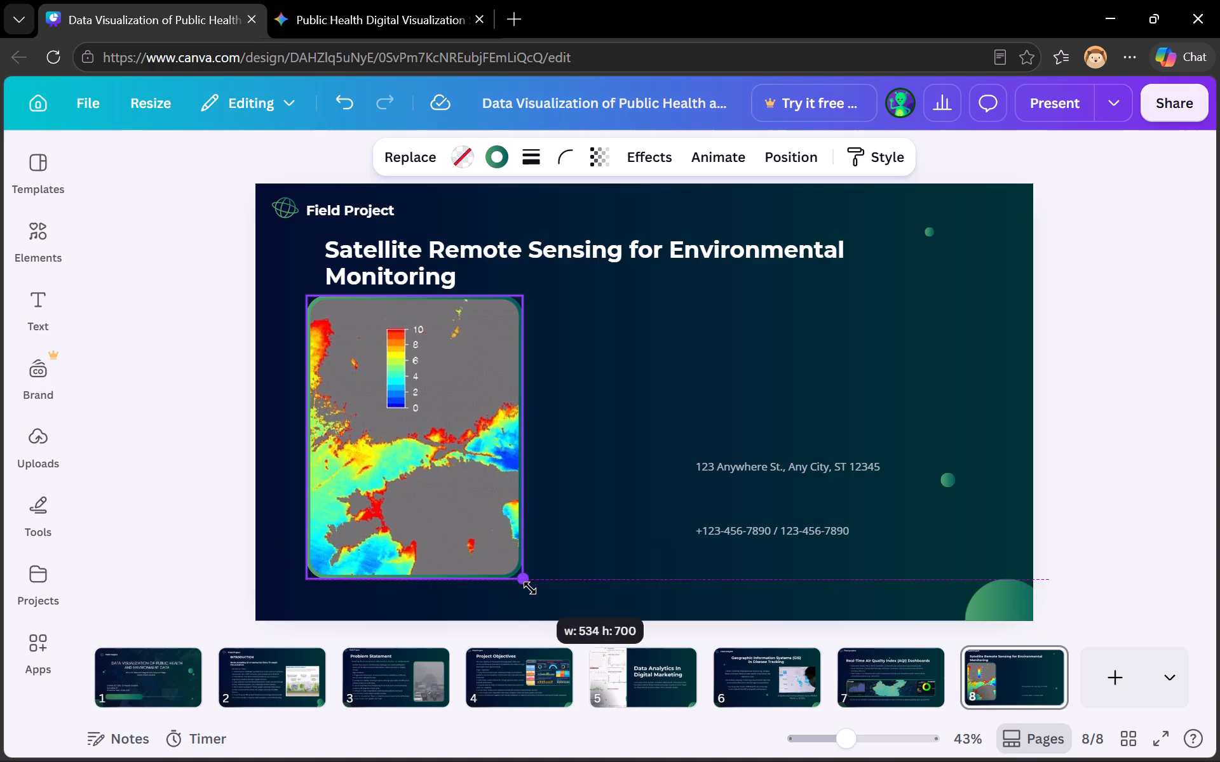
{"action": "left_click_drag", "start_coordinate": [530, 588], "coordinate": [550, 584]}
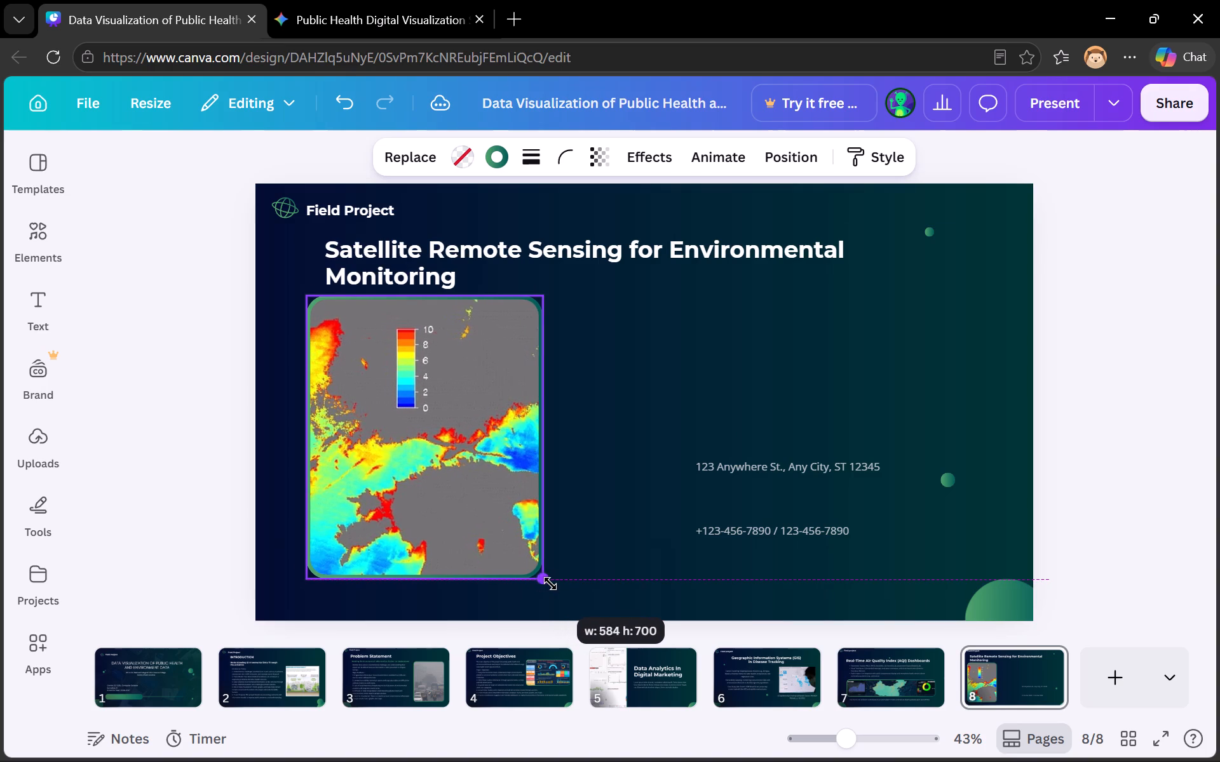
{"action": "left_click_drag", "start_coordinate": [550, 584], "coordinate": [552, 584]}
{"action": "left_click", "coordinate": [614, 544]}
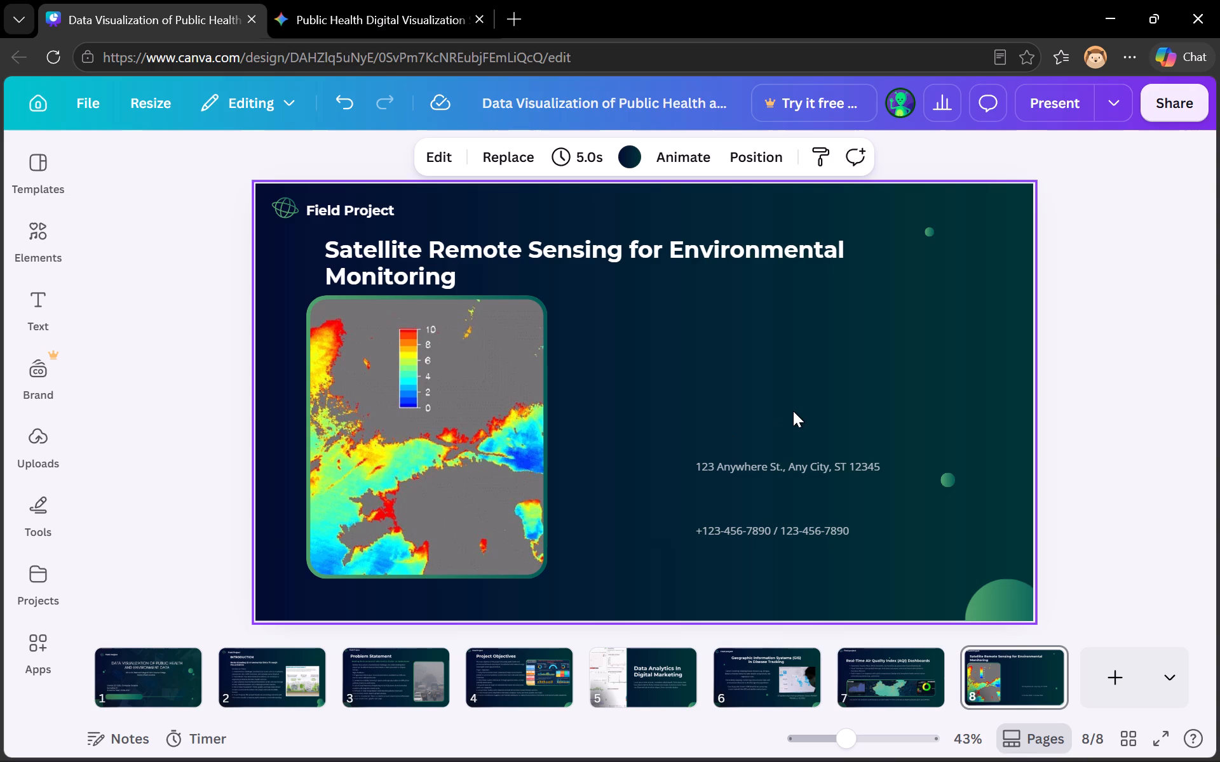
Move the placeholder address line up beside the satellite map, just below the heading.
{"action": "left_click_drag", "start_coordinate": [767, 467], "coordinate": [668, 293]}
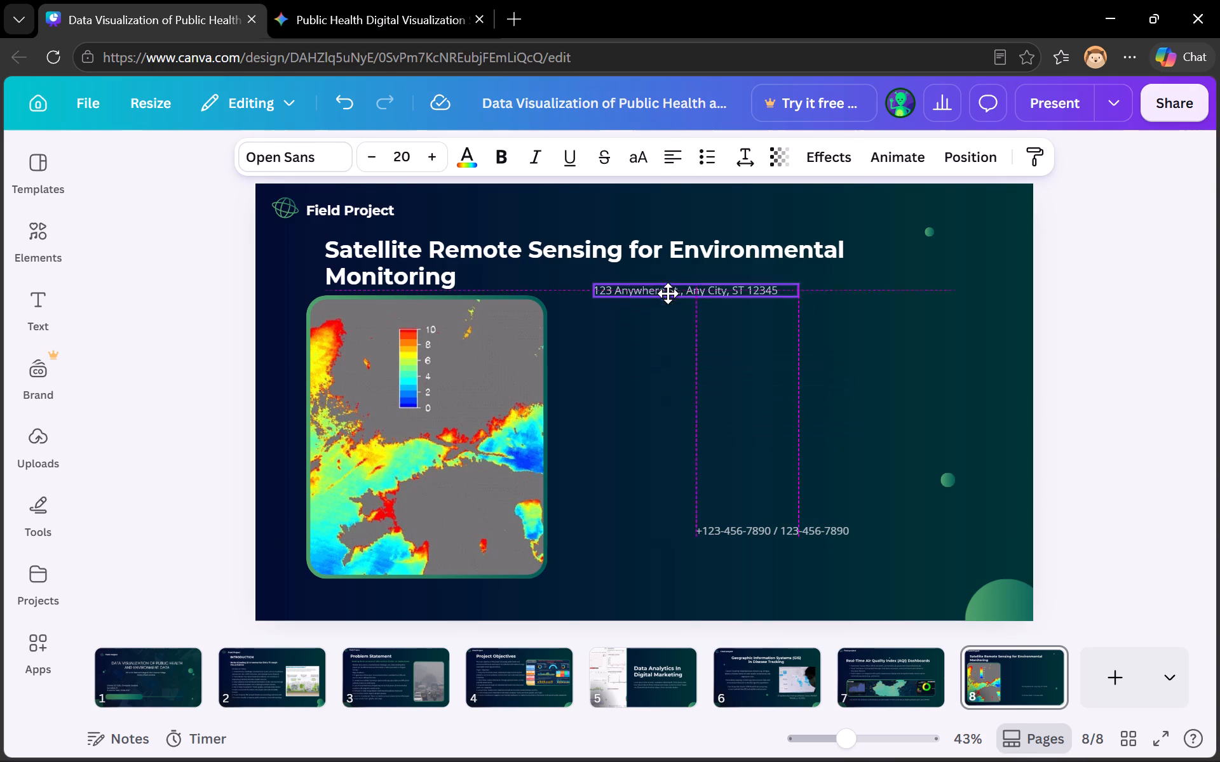
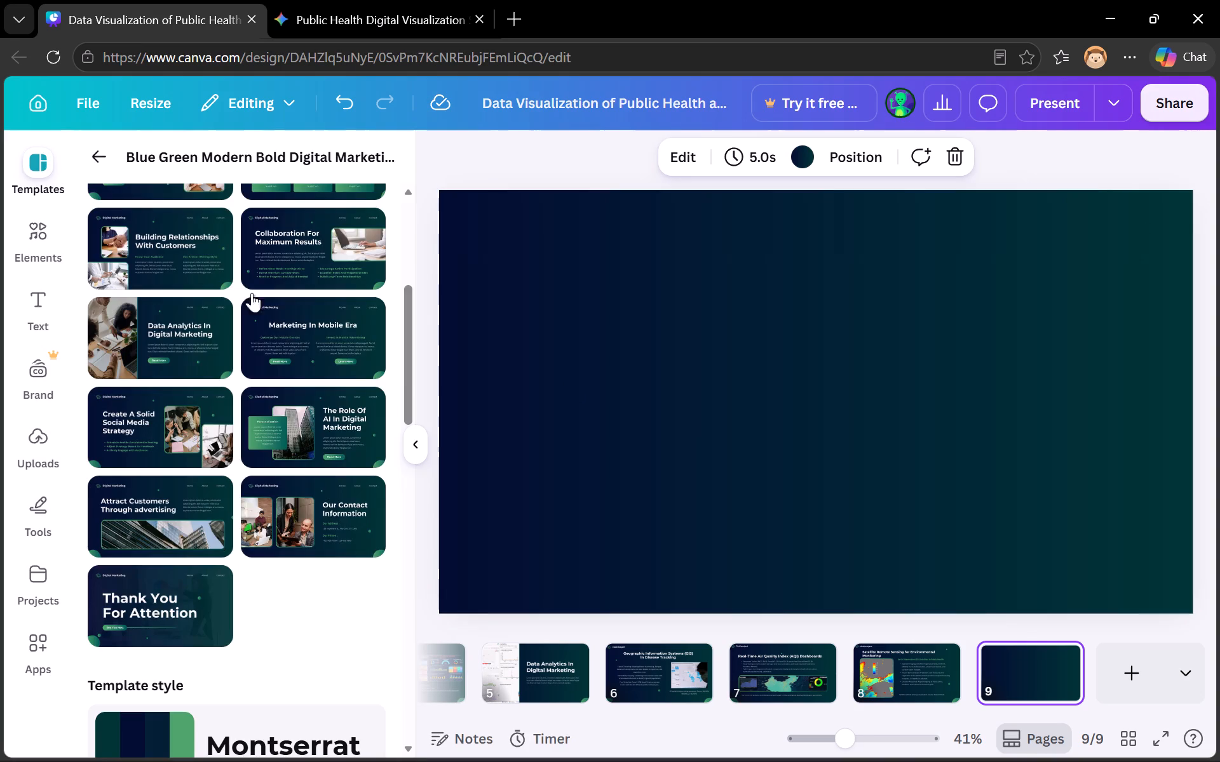
{"action": "left_click", "coordinate": [330, 234]}
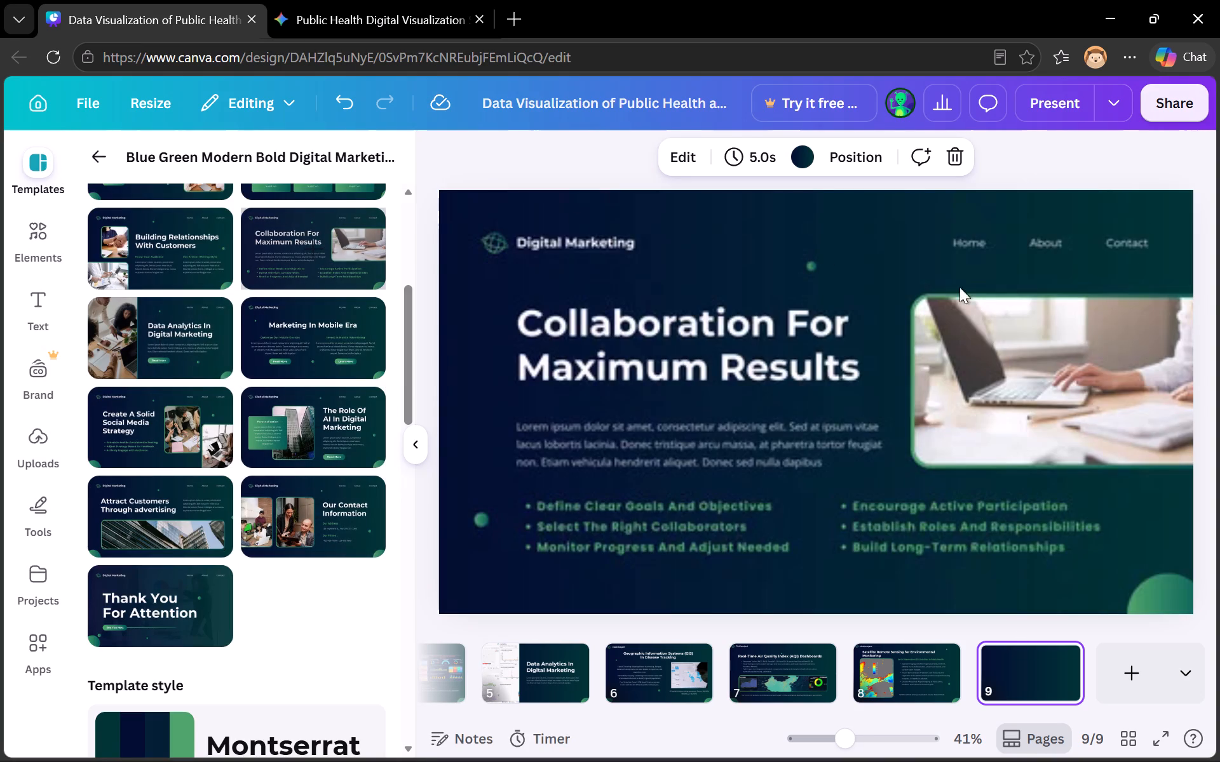
Paste the captured smart city illustration onto slide 9 and place it into the layout's picture frame, replacing the laptop photo.
{"action": "left_click", "coordinate": [1007, 368]}
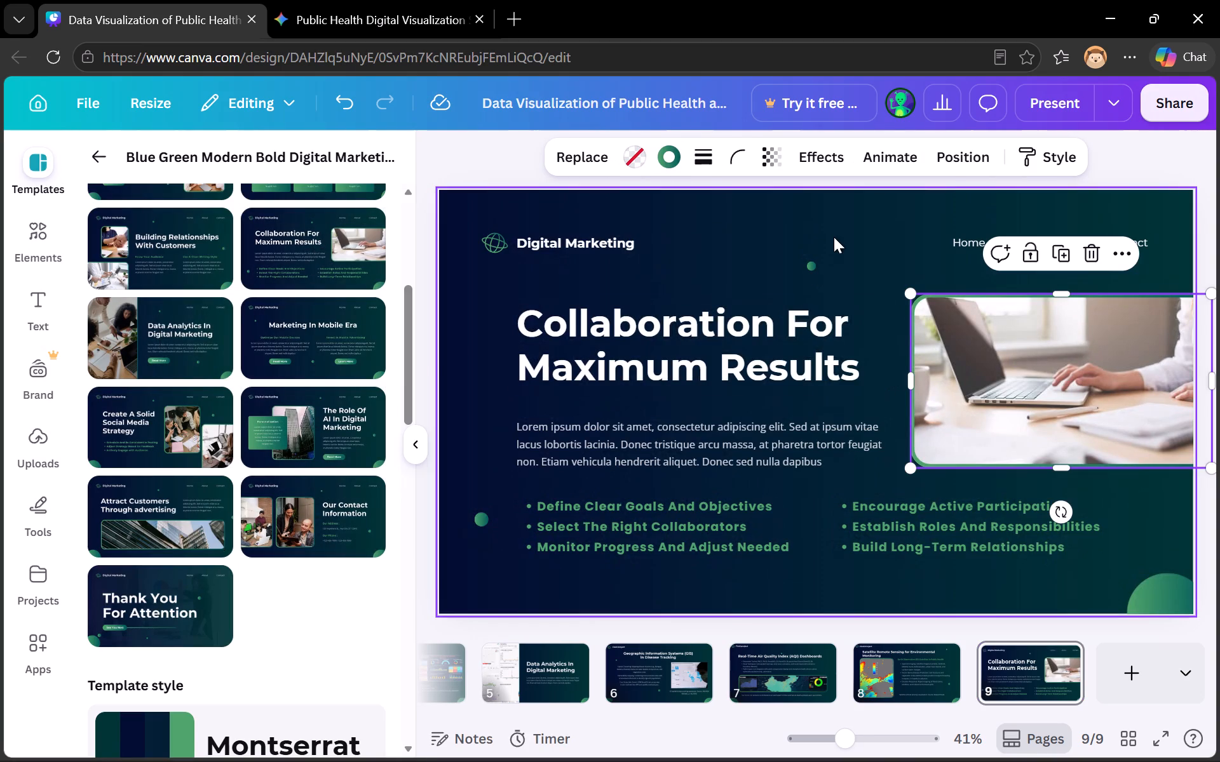
{"action": "left_click", "coordinate": [834, 237]}
{"action": "key", "text": "ctrl+v"}
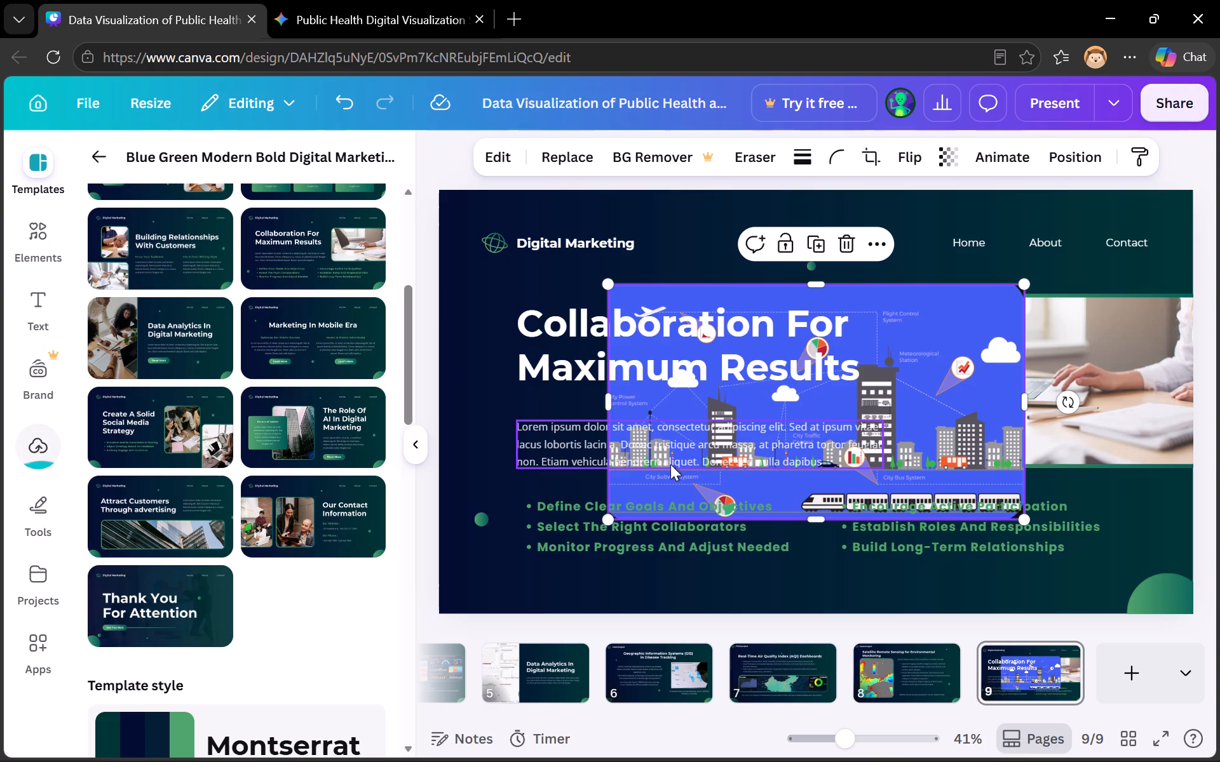
{"action": "left_click_drag", "start_coordinate": [1000, 309], "coordinate": [1069, 316]}
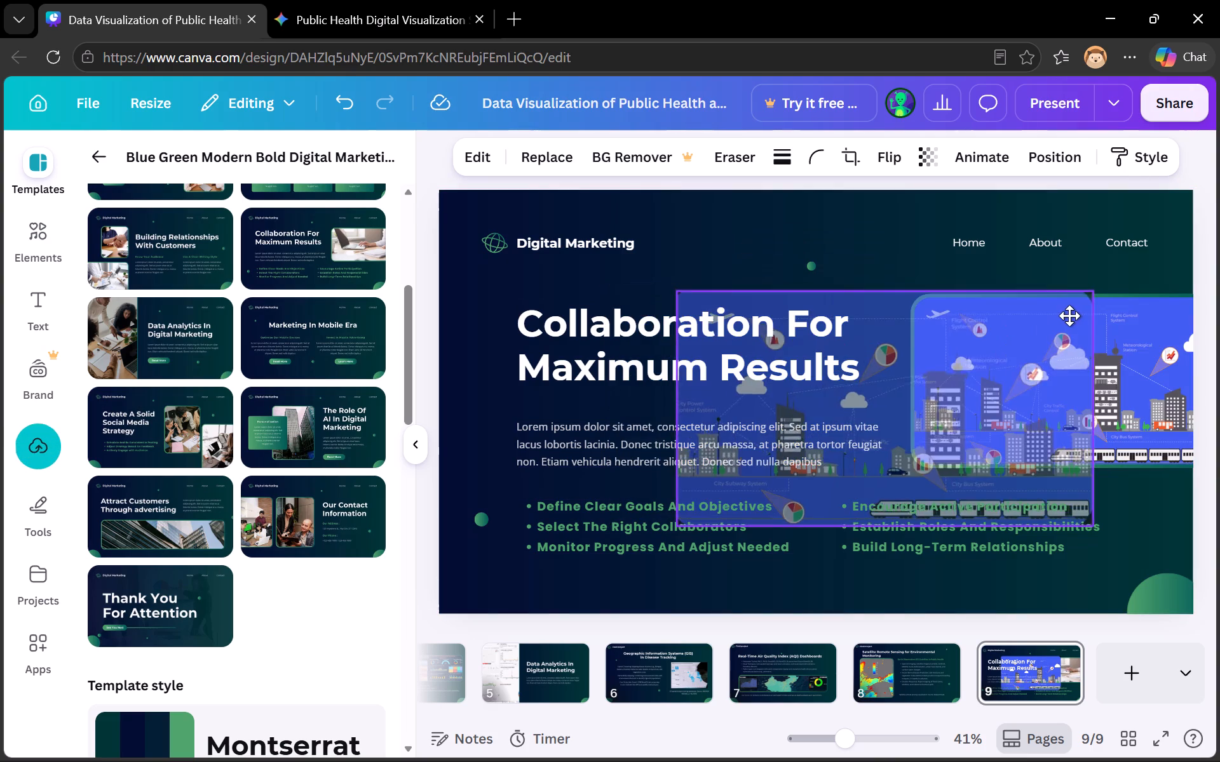
{"action": "left_click_drag", "start_coordinate": [1069, 316], "coordinate": [1074, 316]}
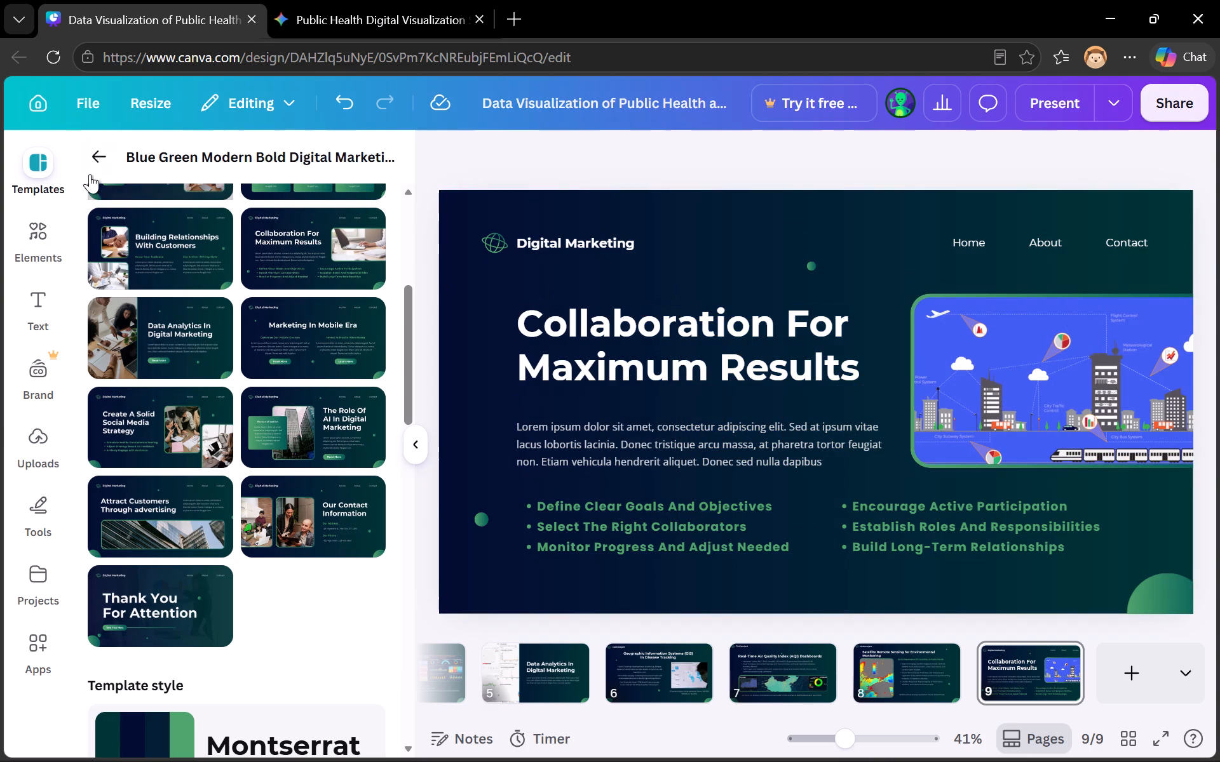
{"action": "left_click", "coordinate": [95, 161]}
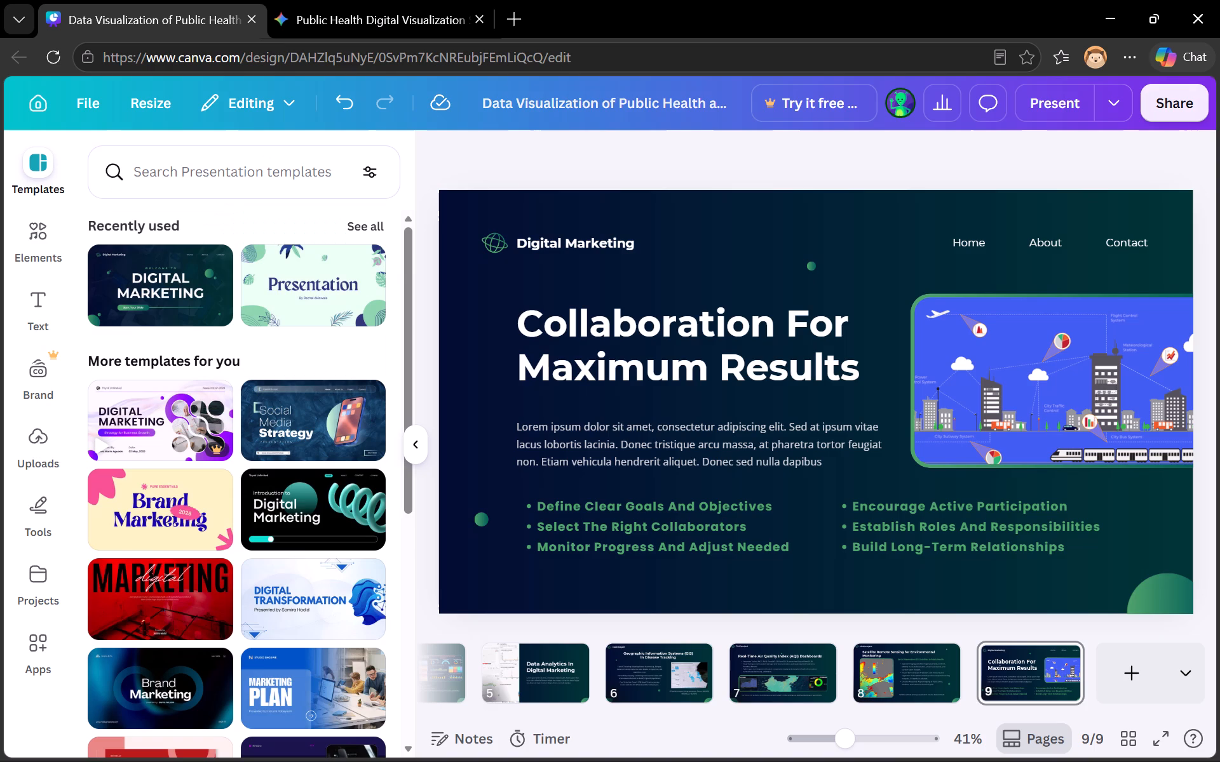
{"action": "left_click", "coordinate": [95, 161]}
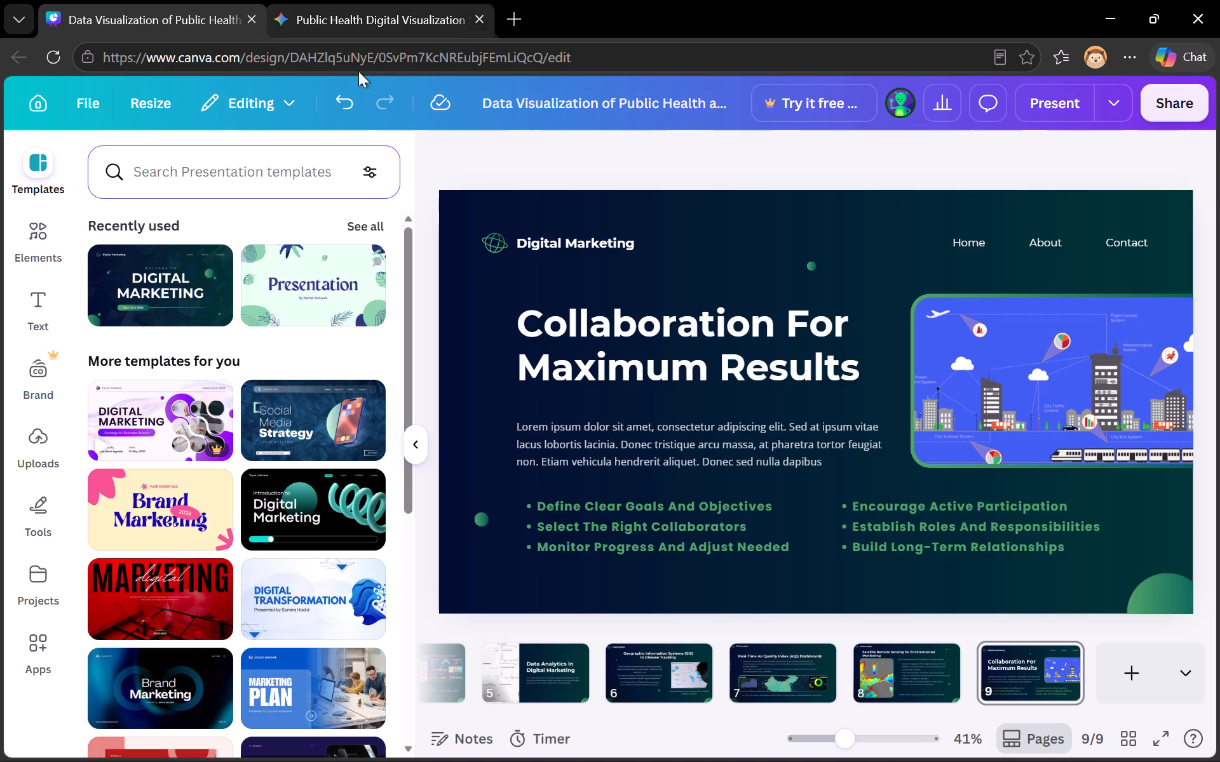
Move the picture frame fully inside slide 9 and shift the lorem ipsum paragraph left, clear of the frame.
{"action": "left_click_drag", "start_coordinate": [1002, 374], "coordinate": [977, 377]}
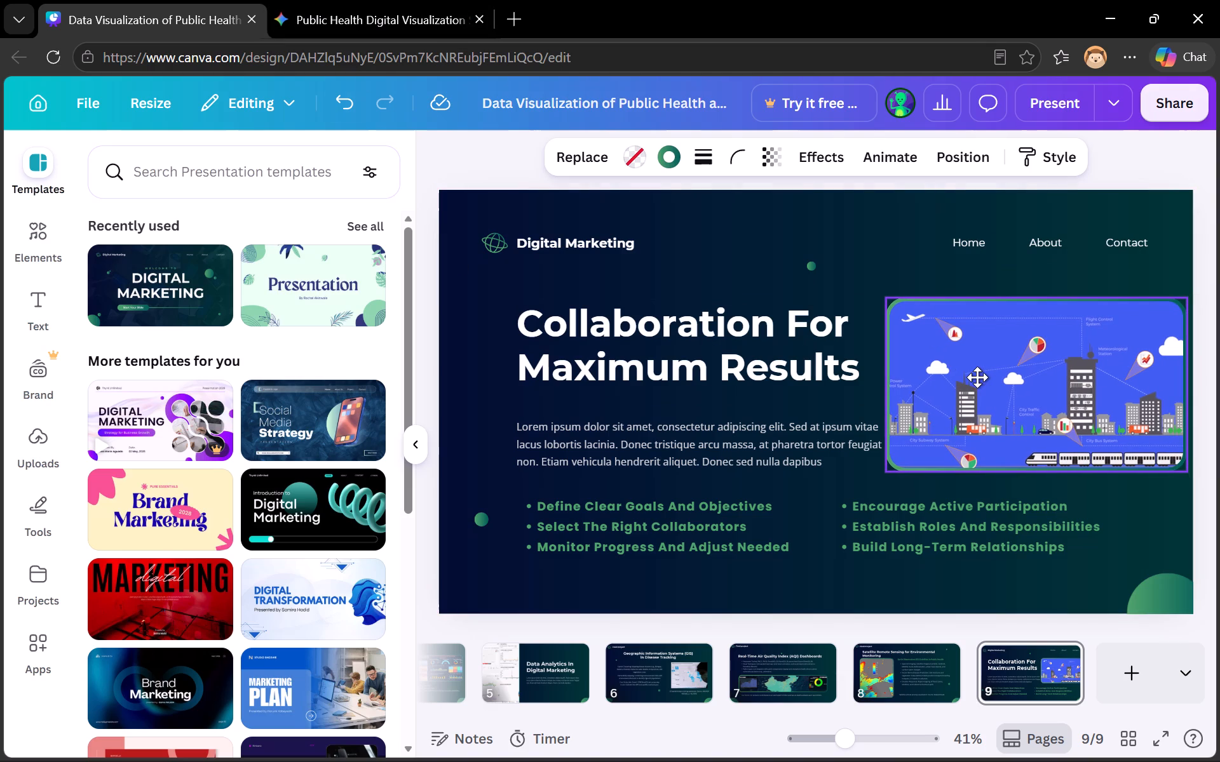
{"action": "left_click_drag", "start_coordinate": [977, 377], "coordinate": [973, 380]}
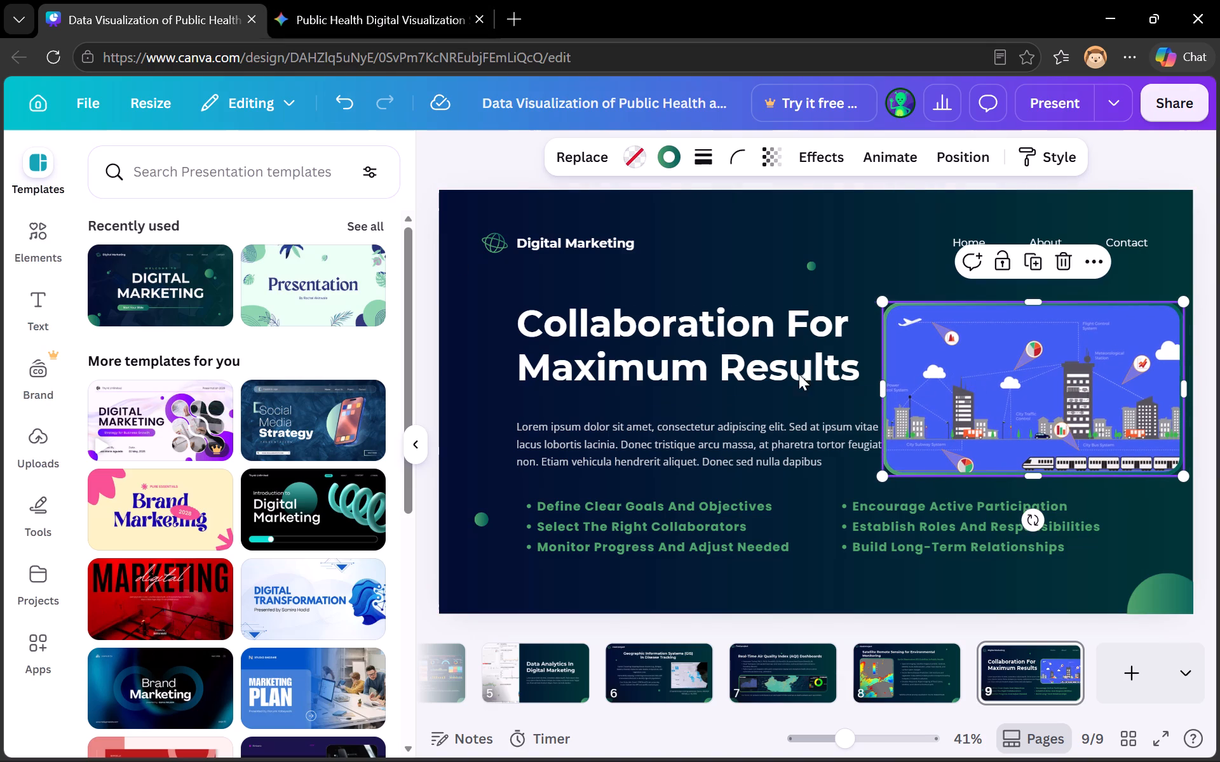
{"action": "left_click_drag", "start_coordinate": [682, 433], "coordinate": [651, 437]}
Enlarge the picture frame to about 800 wide and shift the heading left, in line with the paragraph's left edge.
{"action": "left_click", "coordinate": [918, 436]}
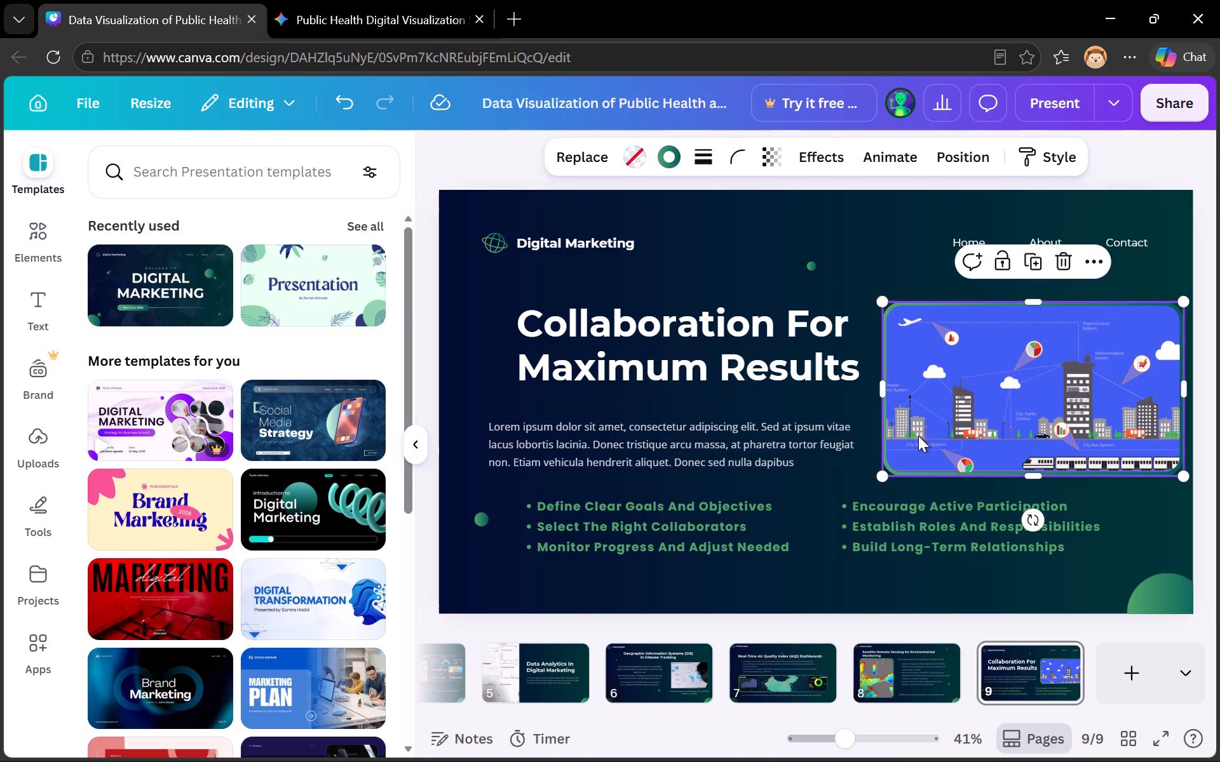
{"action": "left_click_drag", "start_coordinate": [887, 478], "coordinate": [874, 496]}
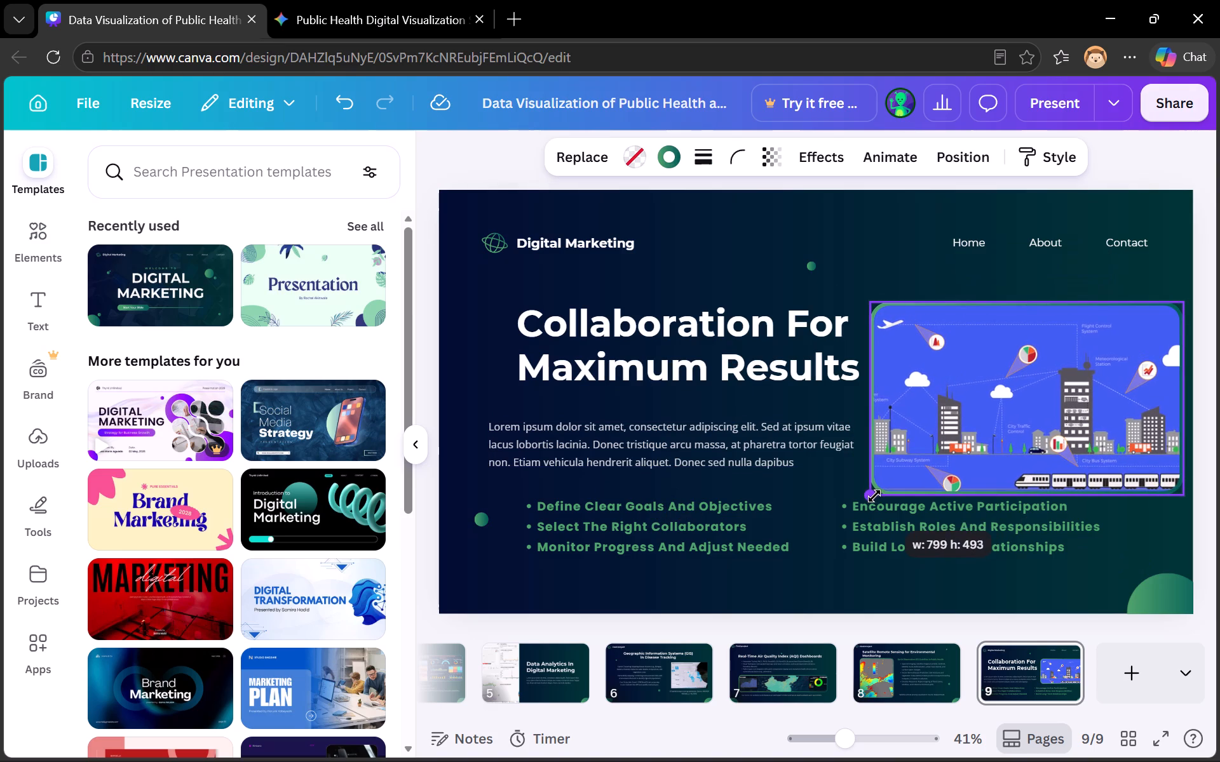
{"action": "left_click_drag", "start_coordinate": [874, 496], "coordinate": [871, 493]}
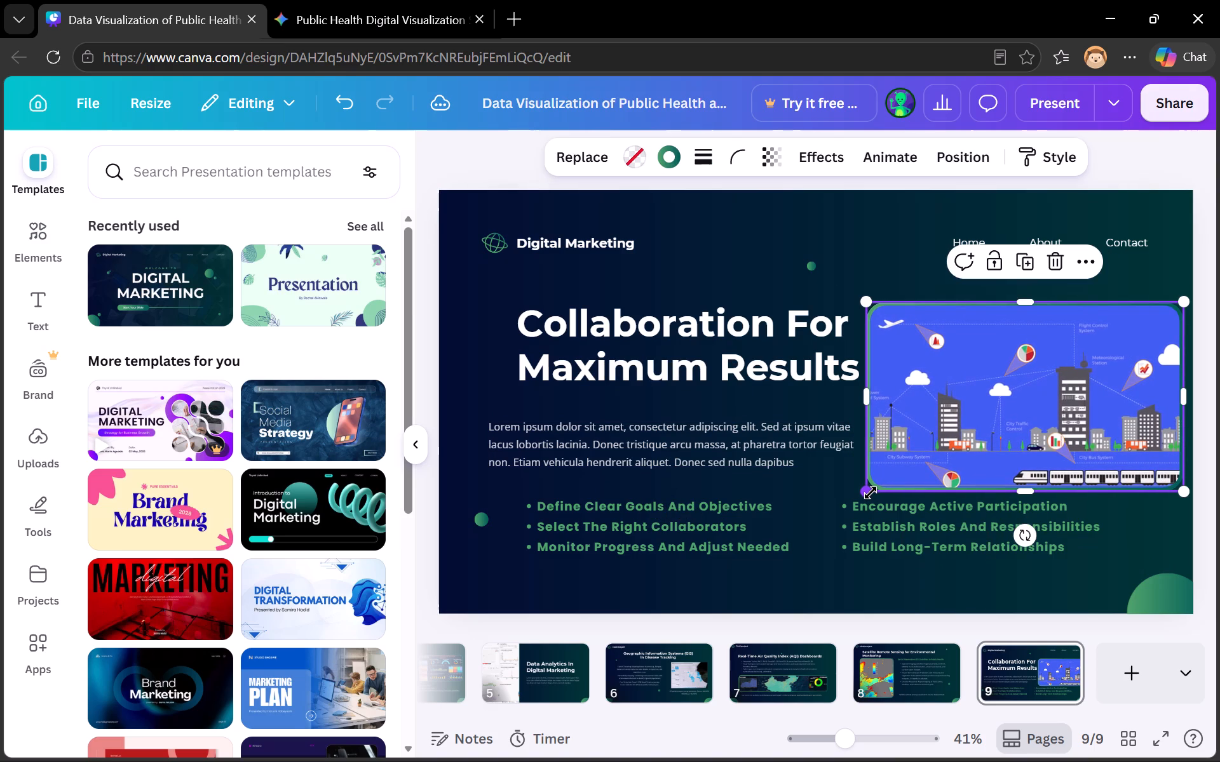
{"action": "left_click_drag", "start_coordinate": [719, 356], "coordinate": [691, 349]}
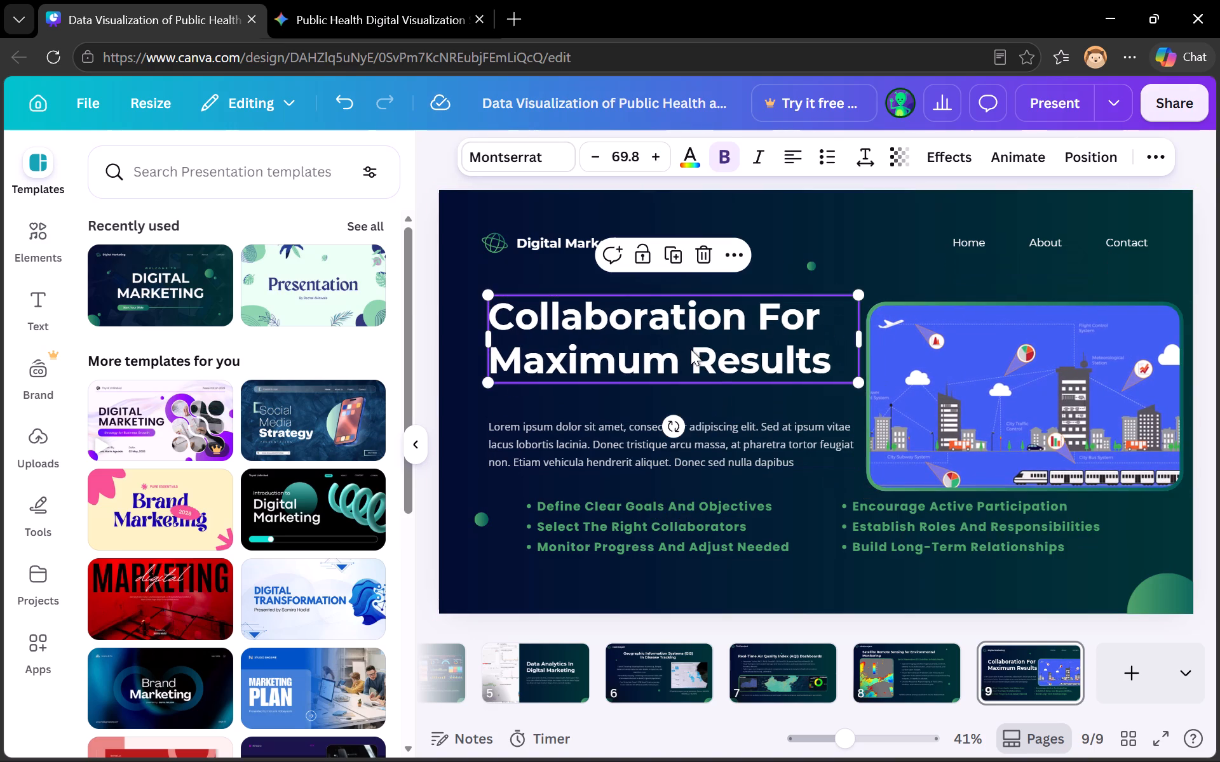
Move the globe logo up into the top-left corner of slide 9.
{"action": "left_click_drag", "start_coordinate": [496, 236], "coordinate": [468, 209]}
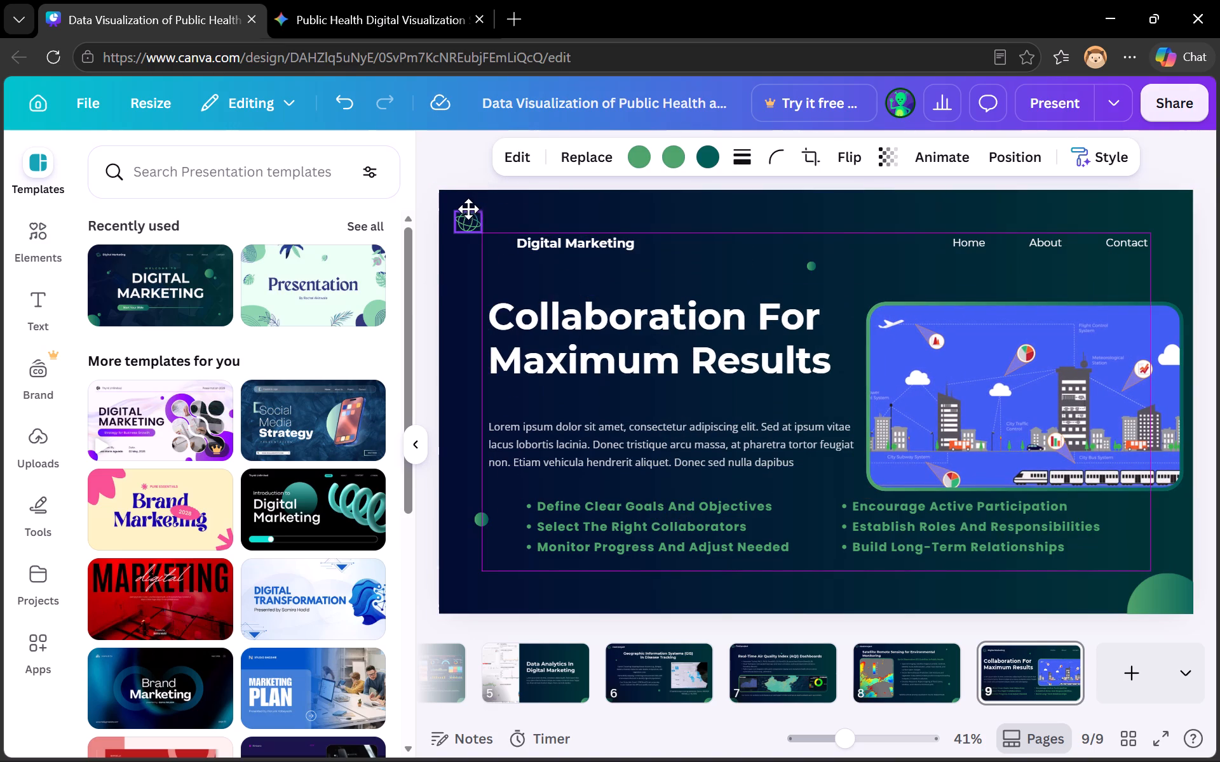
{"action": "left_click_drag", "start_coordinate": [468, 209], "coordinate": [468, 206]}
Change the "Digital Marketing" header text on slide 9 to "Field Project" and place it beside the globe logo.
{"action": "double_click", "coordinate": [584, 238]}
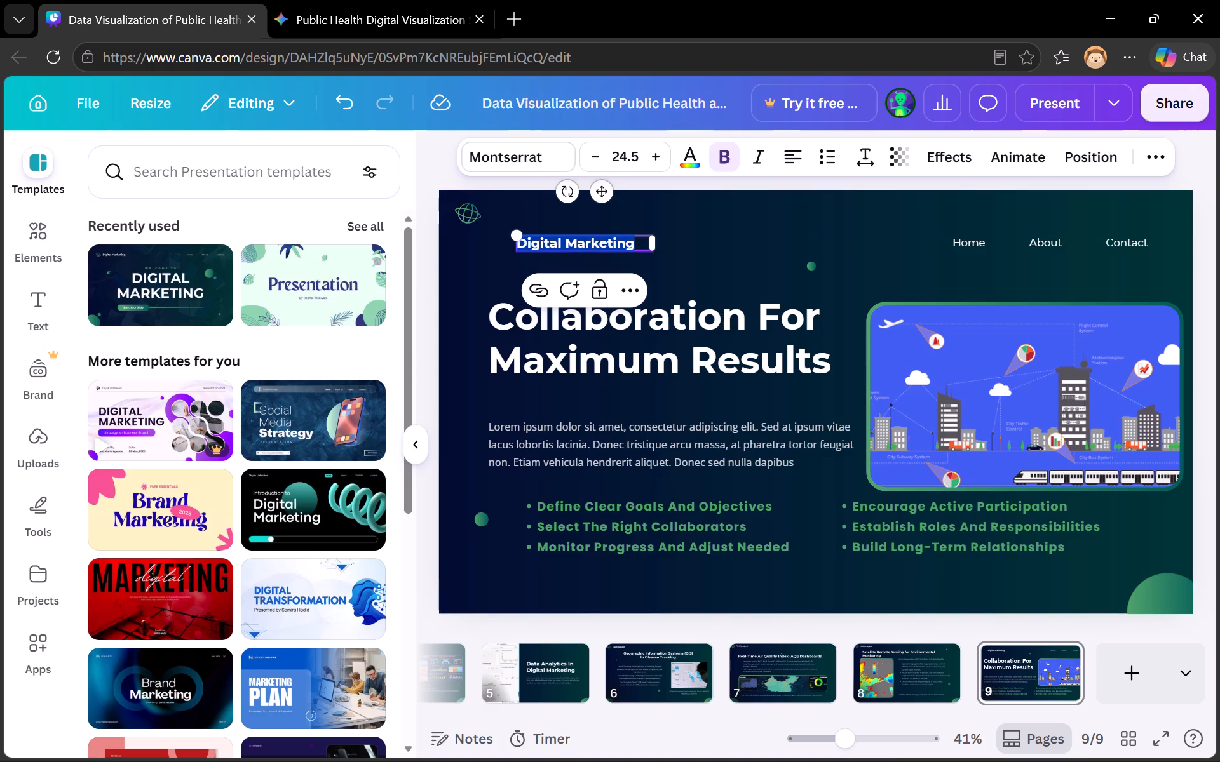
{"action": "key", "text": "shift+f"}
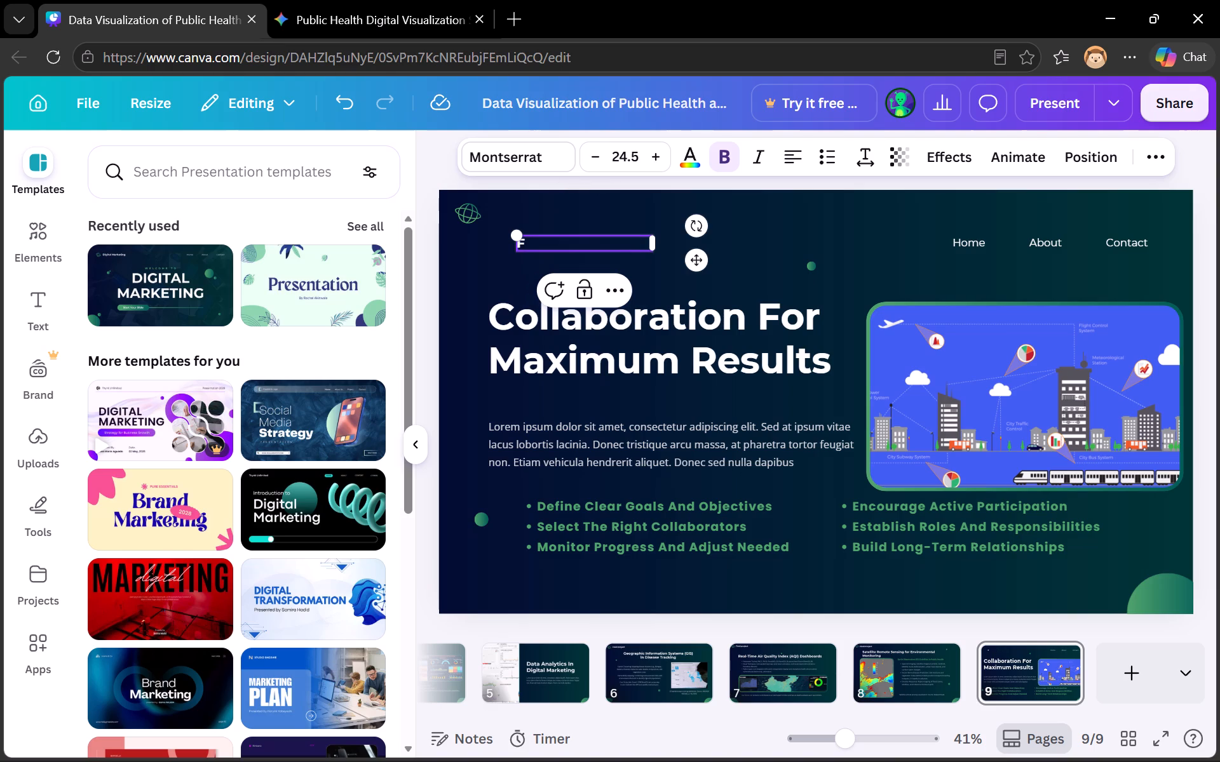
{"action": "type", "text": "ield"}
{"action": "key", "text": "space"}
{"action": "key", "text": "shift+p"}
{"action": "type", "text": "roject"}
{"action": "left_click_drag", "start_coordinate": [690, 263], "coordinate": [672, 240]}
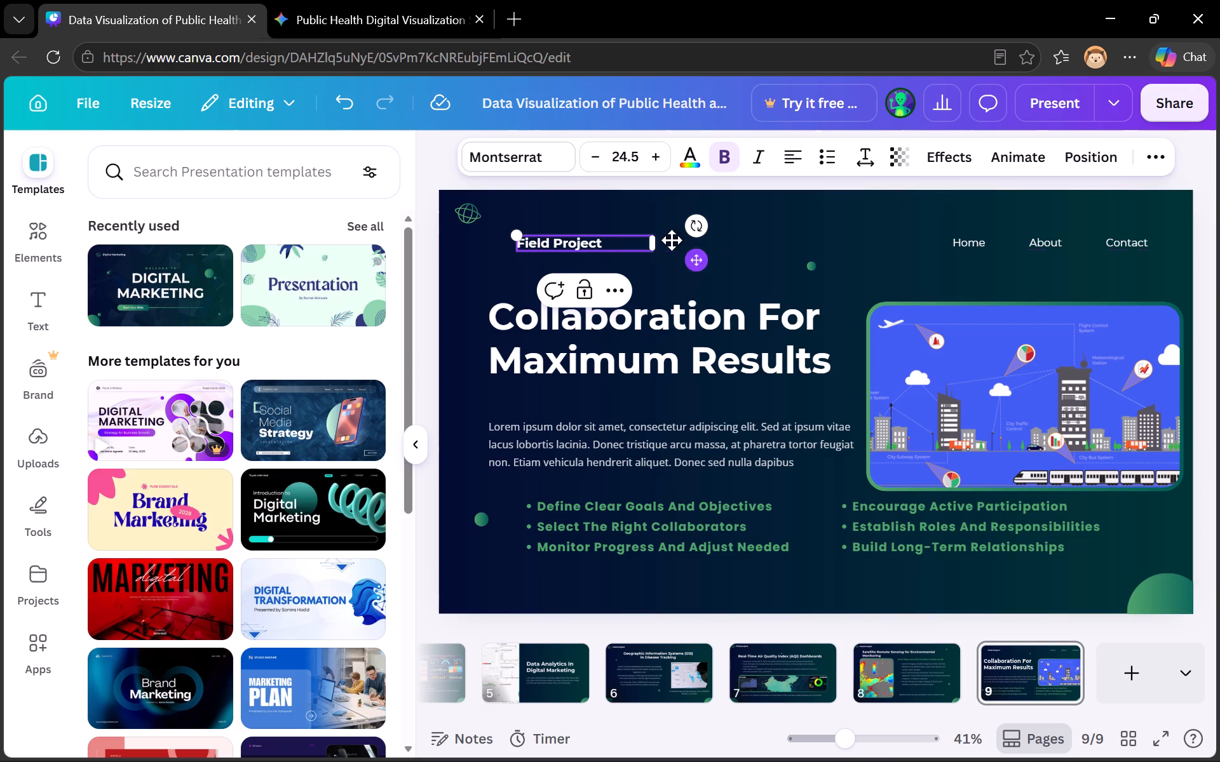
{"action": "left_click_drag", "start_coordinate": [672, 240], "coordinate": [666, 234]}
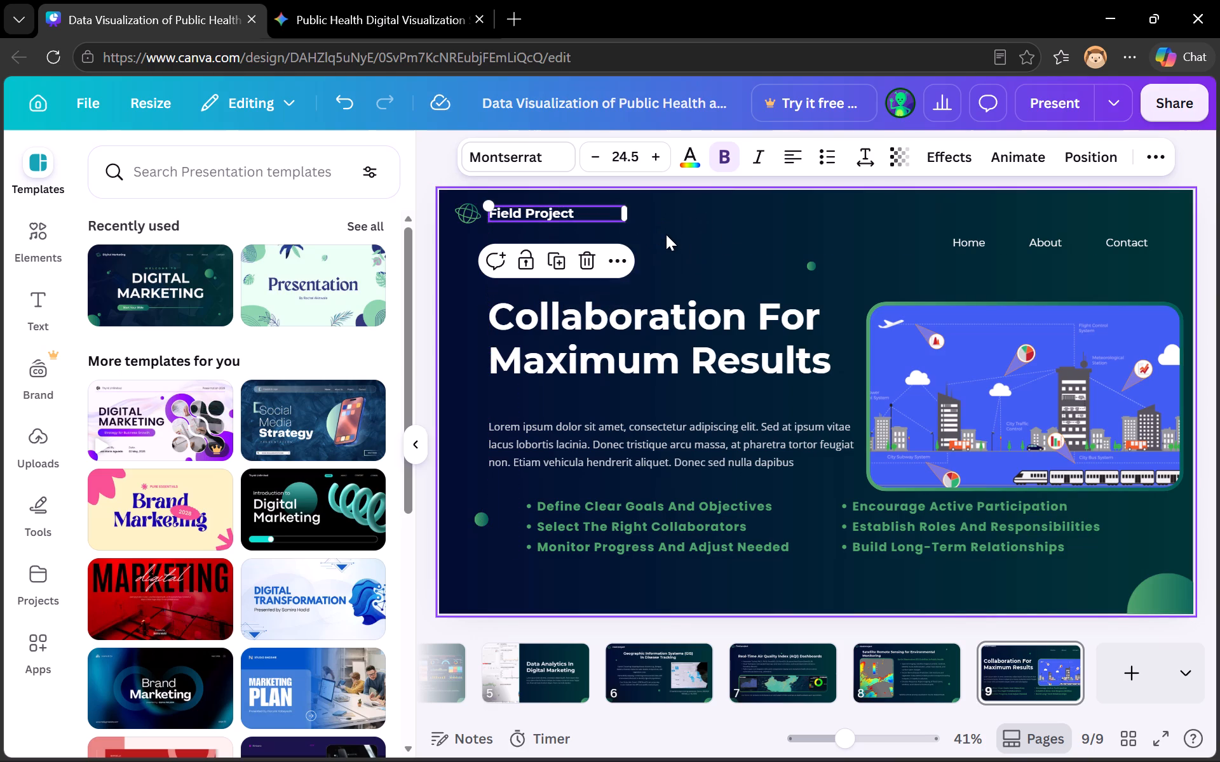
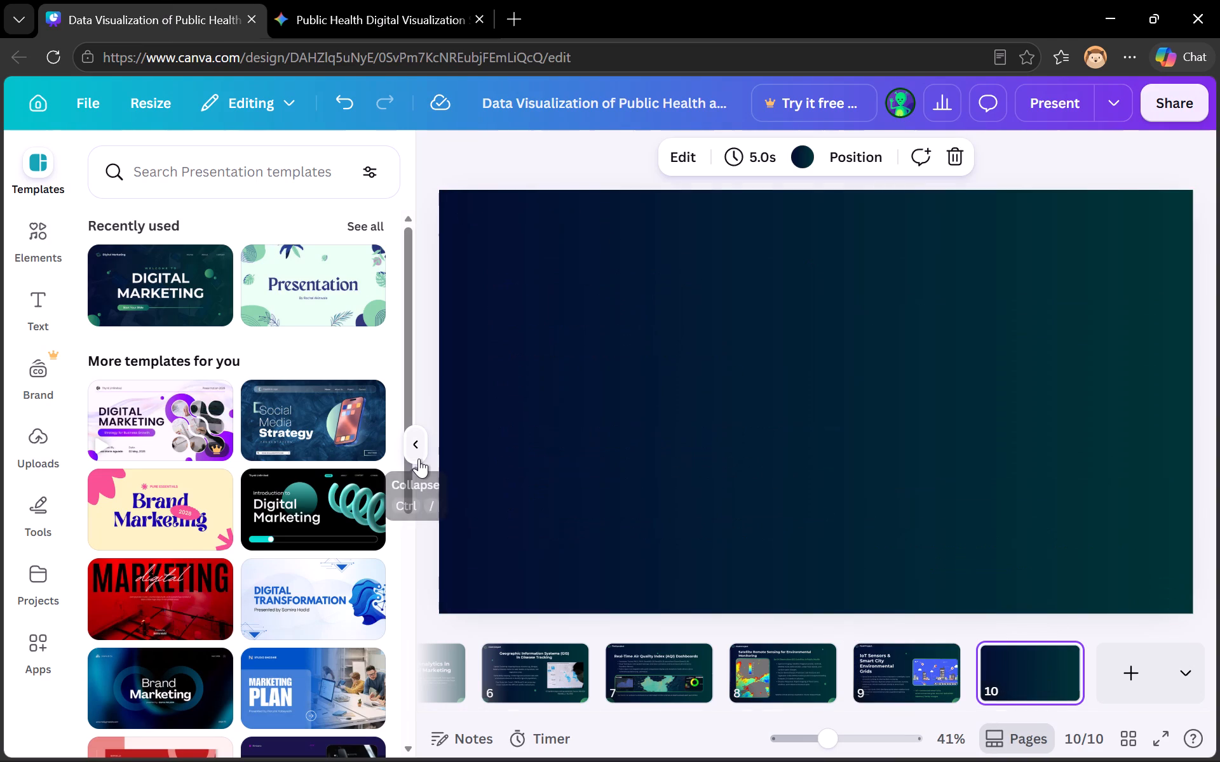
{"action": "left_click", "coordinate": [155, 293]}
{"action": "scroll", "coordinate": [285, 492], "scroll_direction": "down", "scroll_amount": 3}
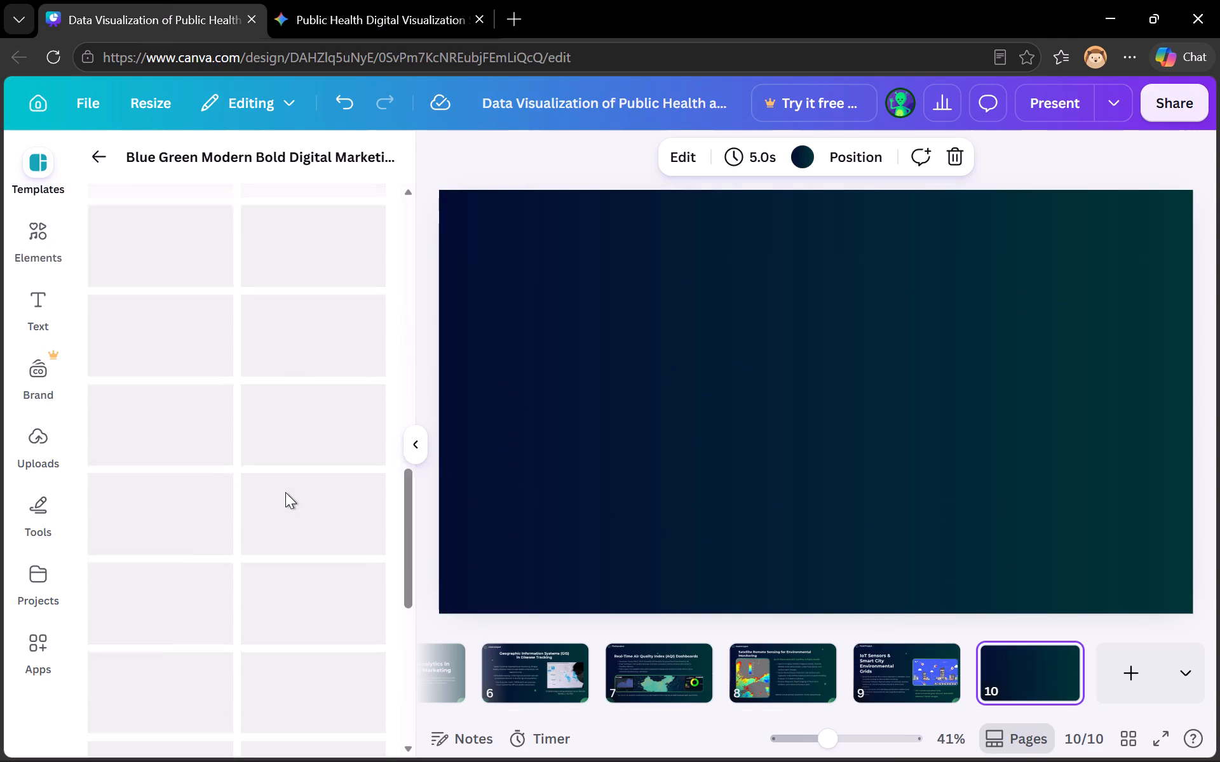
{"action": "scroll", "coordinate": [285, 492], "scroll_direction": "up", "scroll_amount": 5}
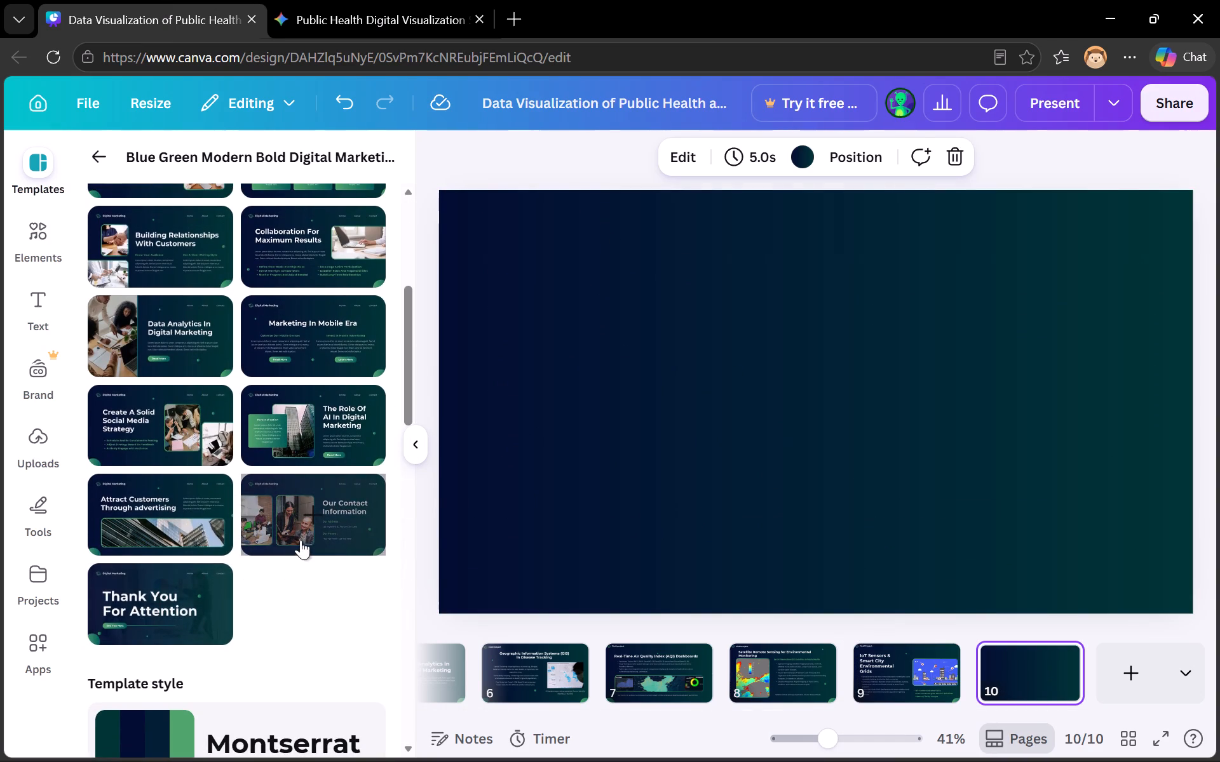
{"action": "left_click", "coordinate": [188, 589]}
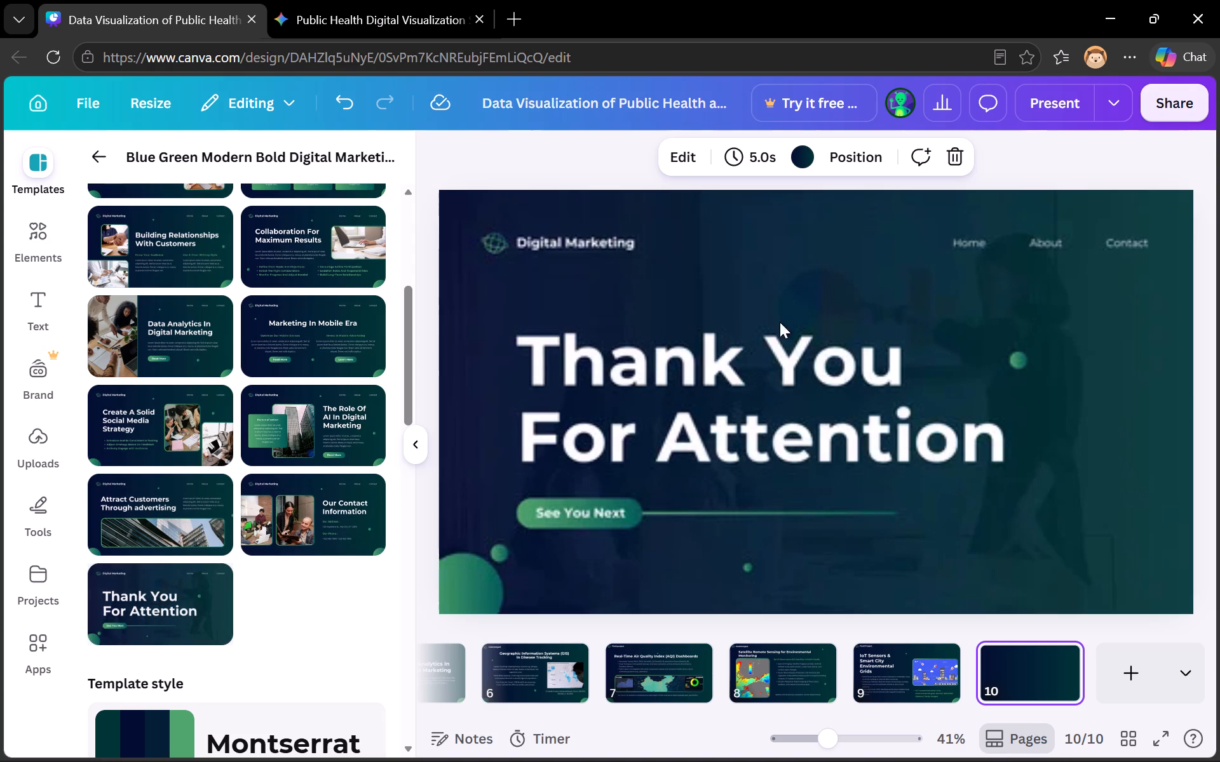
Replace the "Thank You For Attention" title on page 10 with the copied "Conclusion & Key Takeaways".
{"action": "double_click", "coordinate": [747, 371]}
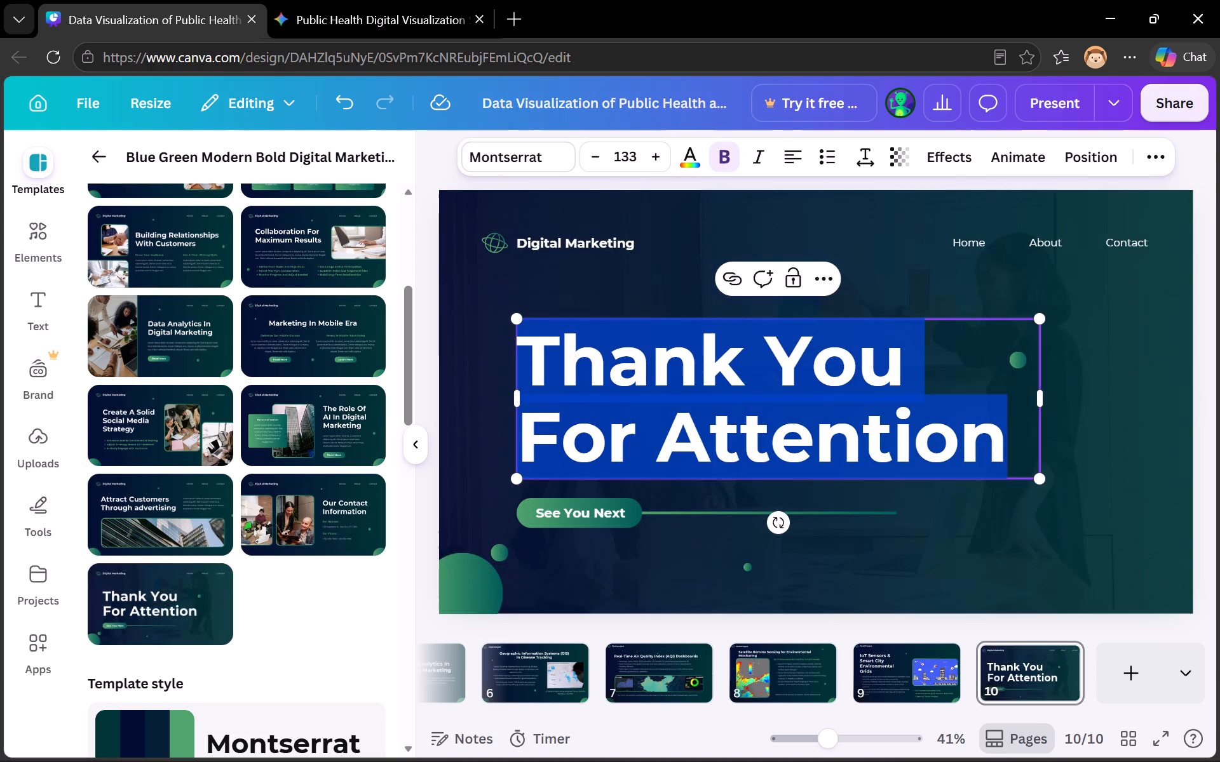
{"action": "key", "text": "ctrl+v"}
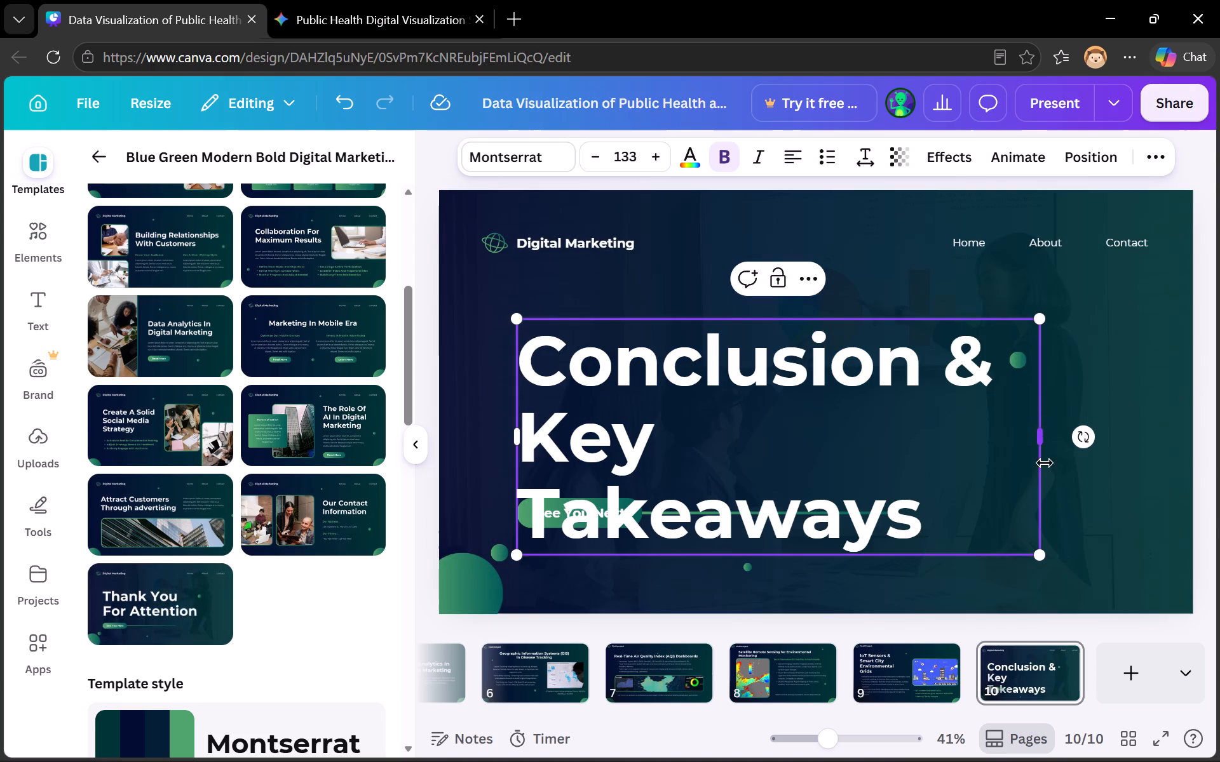
Resize the page 10 title to two lines at font size about 80.6 and move it up slightly.
{"action": "left_click_drag", "start_coordinate": [1041, 556], "coordinate": [965, 443]}
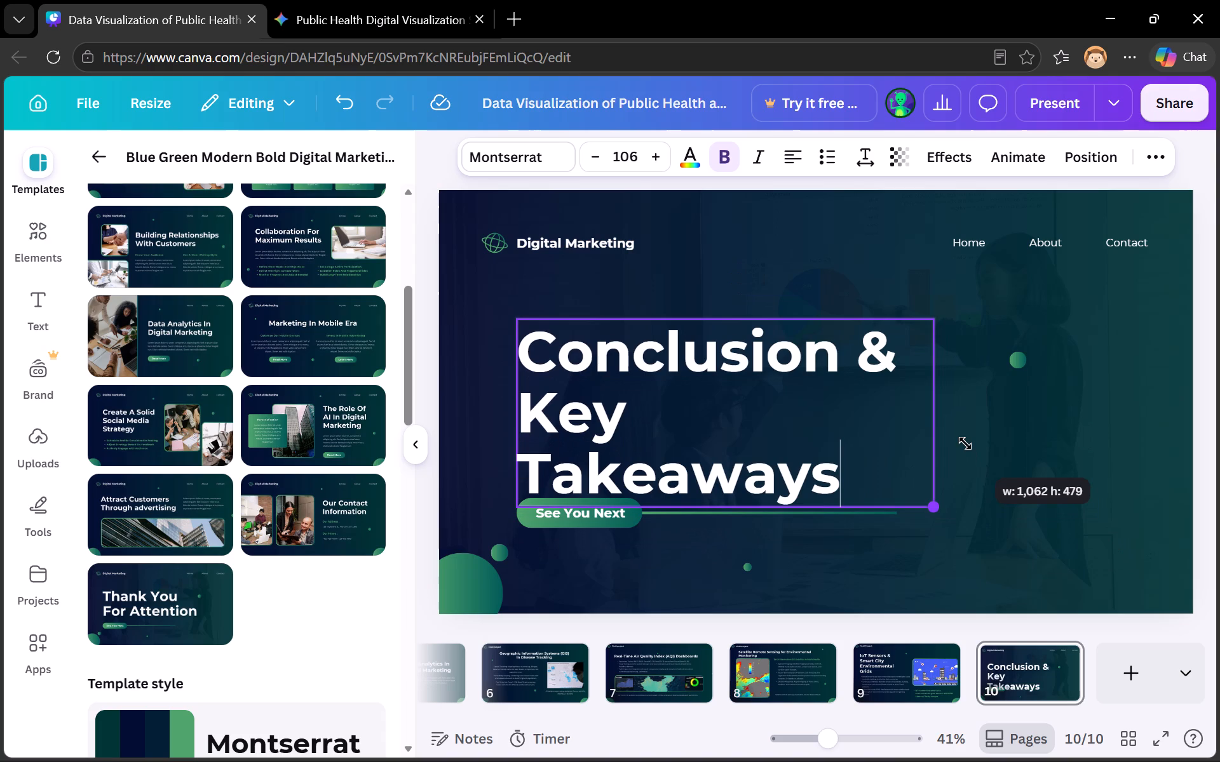
{"action": "left_click_drag", "start_coordinate": [965, 443], "coordinate": [963, 440]}
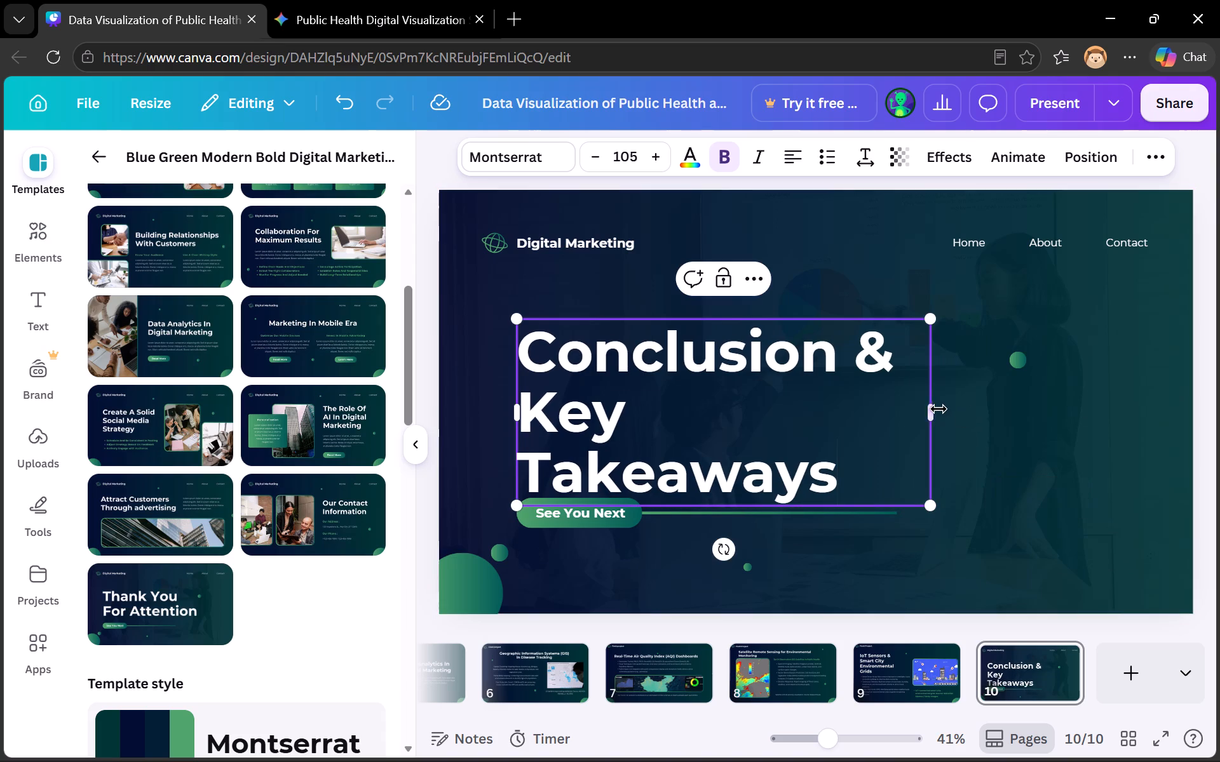
{"action": "left_click_drag", "start_coordinate": [937, 410], "coordinate": [1007, 409]}
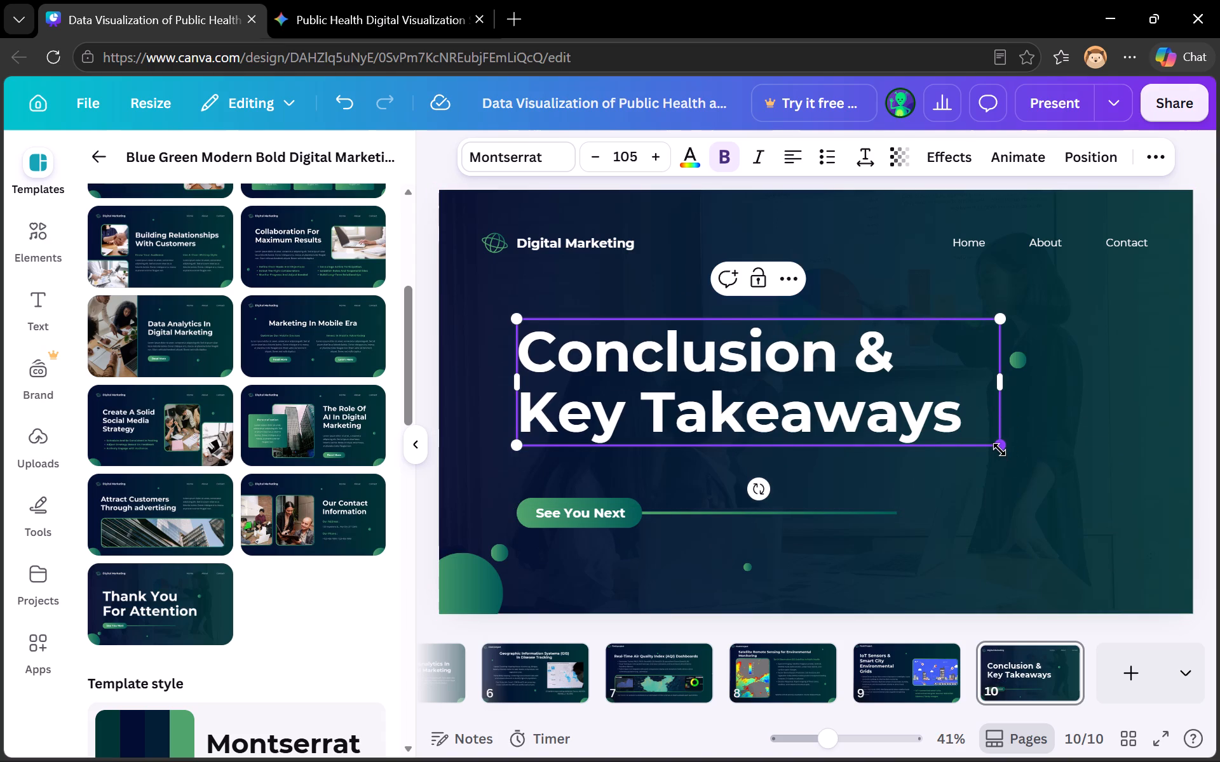
{"action": "left_click_drag", "start_coordinate": [1000, 450], "coordinate": [901, 361]}
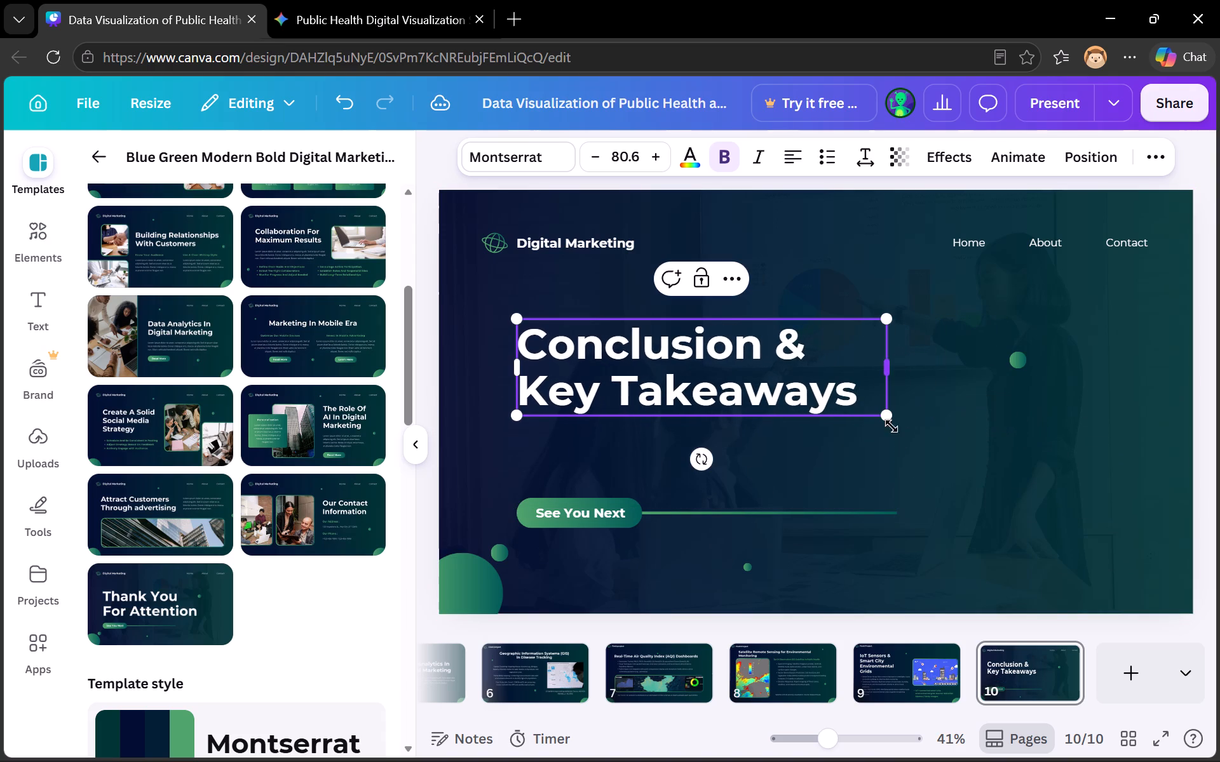
{"action": "left_click", "coordinate": [897, 440]}
{"action": "left_click_drag", "start_coordinate": [828, 380], "coordinate": [825, 344]}
Replace the "Digital Marketing" header label on page 10 with "Field Project".
{"action": "double_click", "coordinate": [532, 236]}
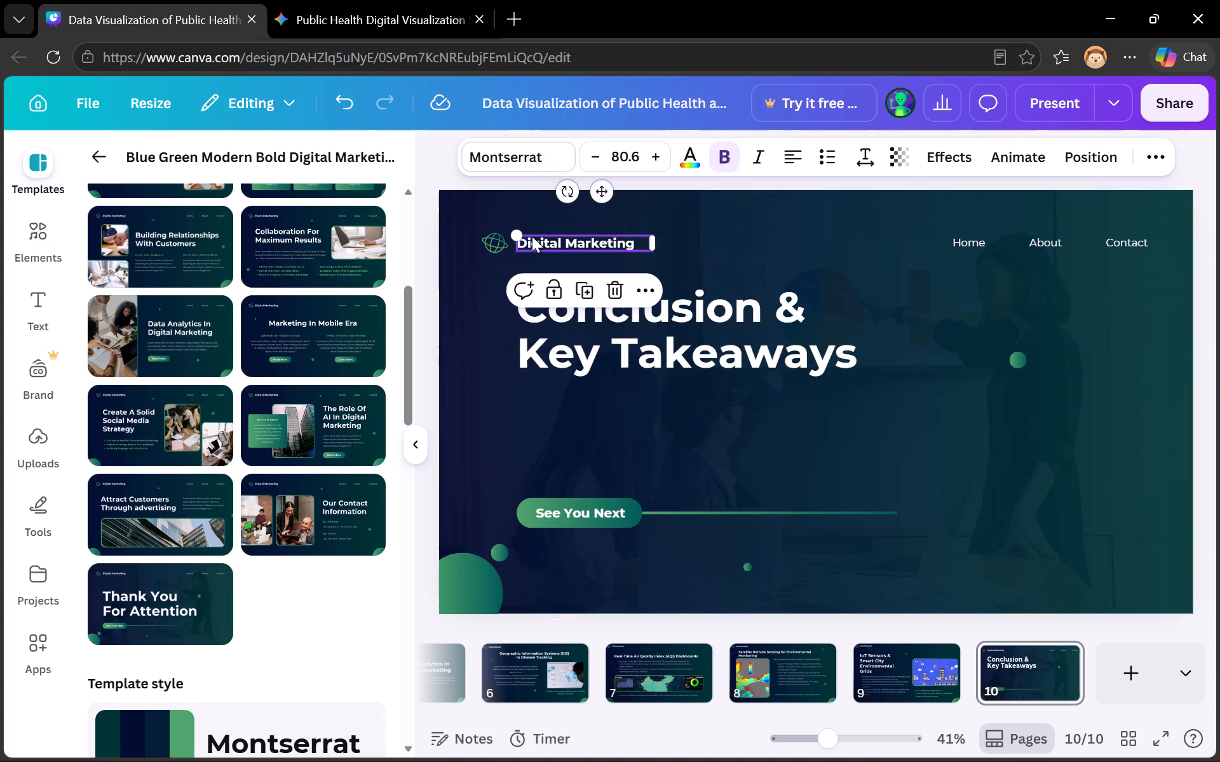
{"action": "type", "text": "Fiel"}
{"action": "key", "text": "space"}
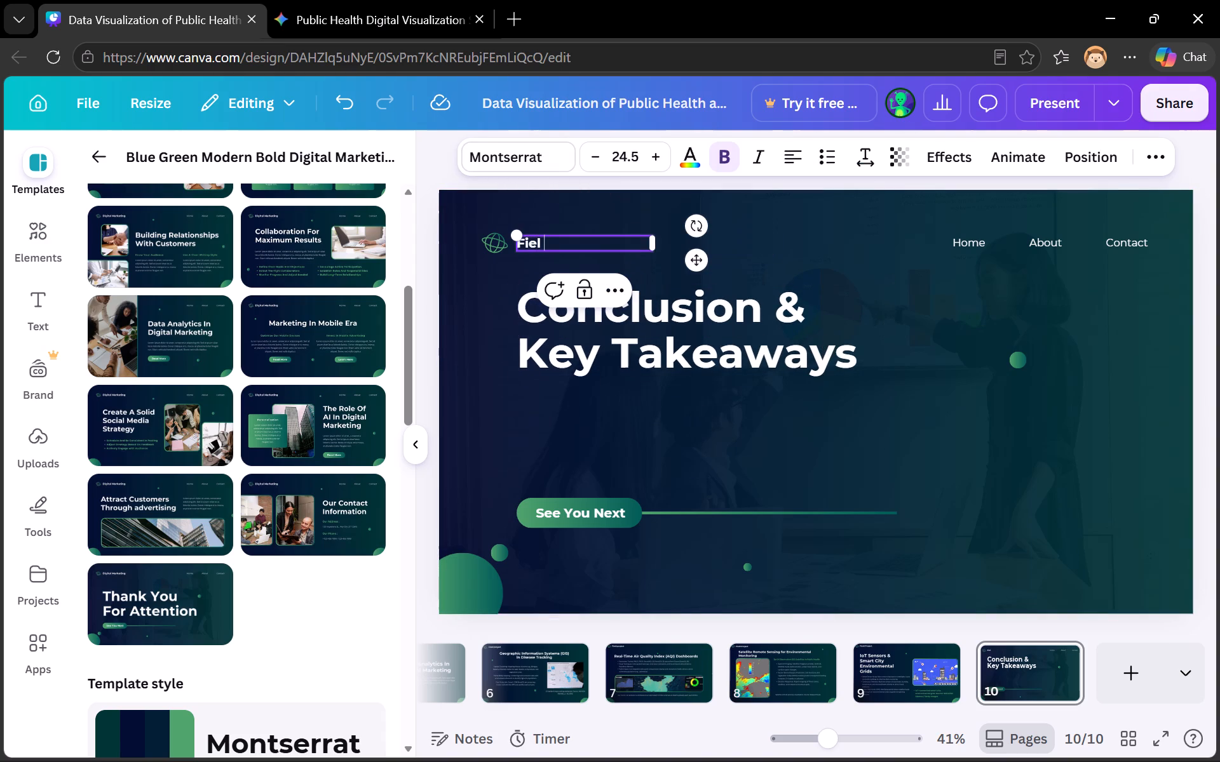
{"action": "key", "text": "backslash"}
{"action": "key", "text": "BackSpace"}
{"action": "key", "text": "BackSpace"}
{"action": "type", "text": "d"}
{"action": "key", "text": "space"}
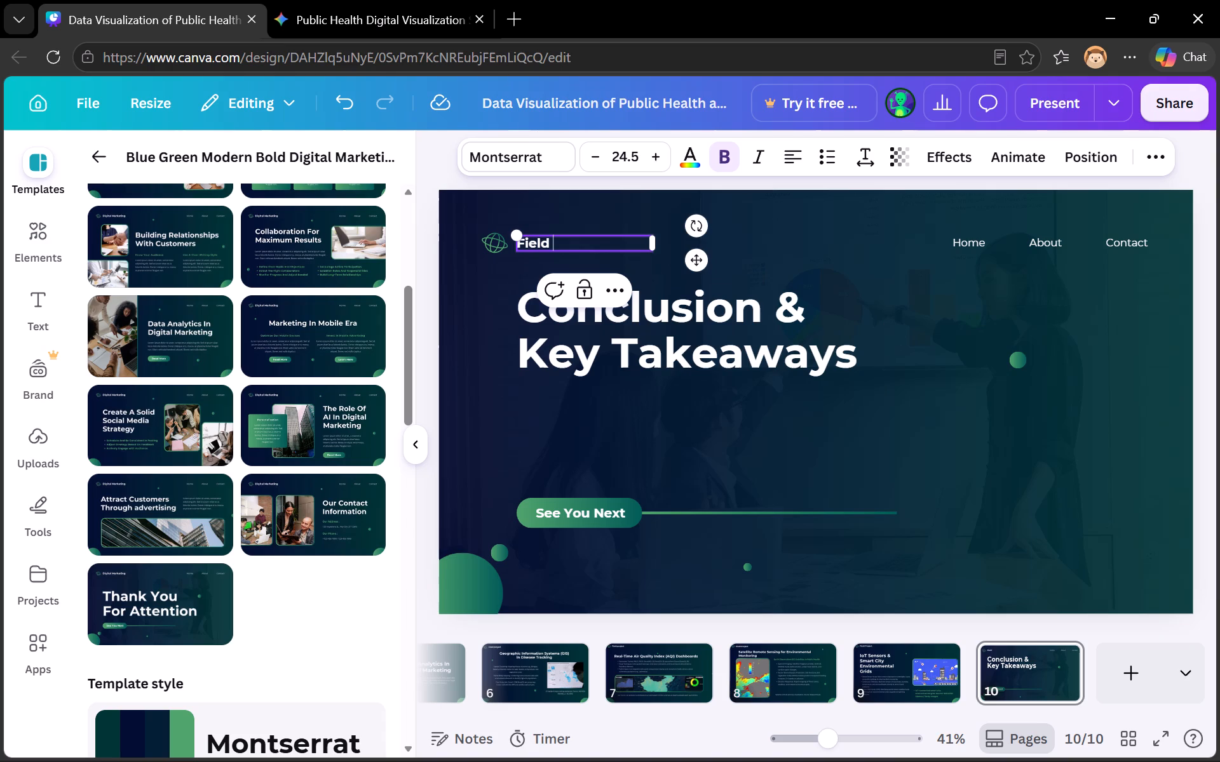
{"action": "type", "text": "Project"}
Move the globe logo and "Field Project" label into the slide's top-left corner and shift the title up and left beneath them.
{"action": "left_click_drag", "start_coordinate": [497, 235], "coordinate": [466, 209]}
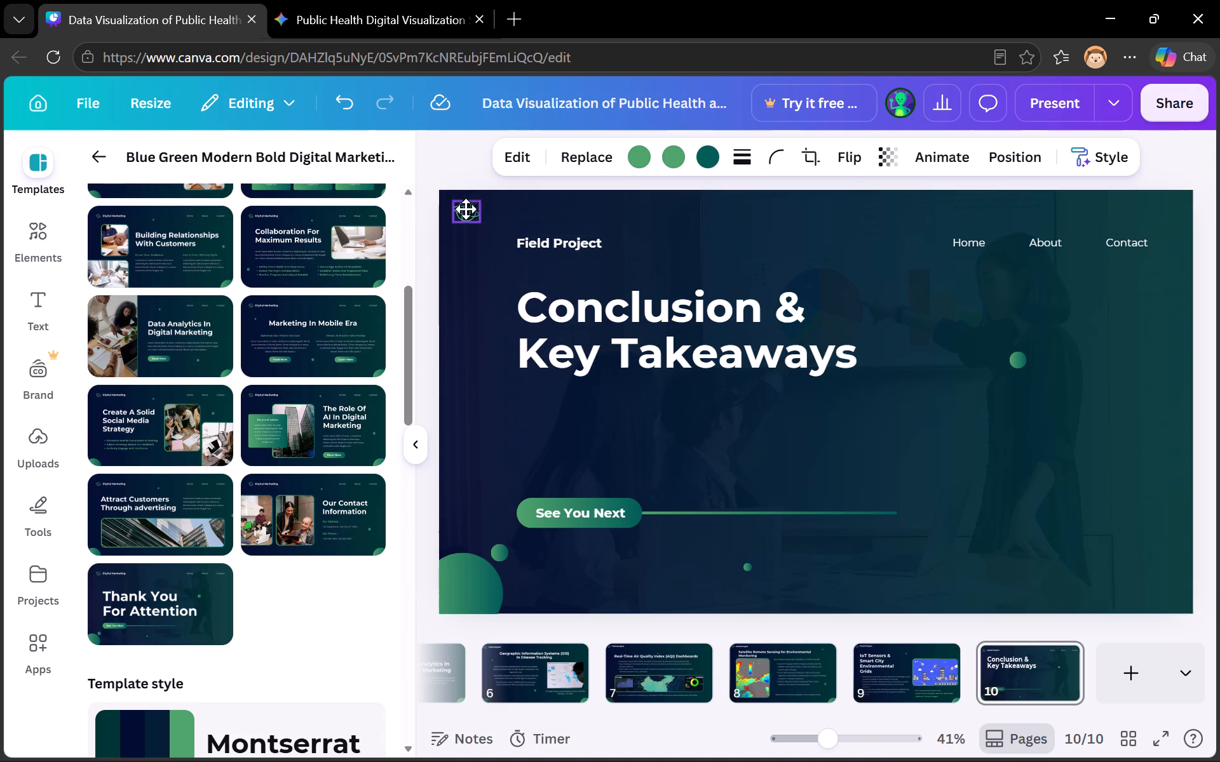
{"action": "left_click_drag", "start_coordinate": [466, 209], "coordinate": [471, 210]}
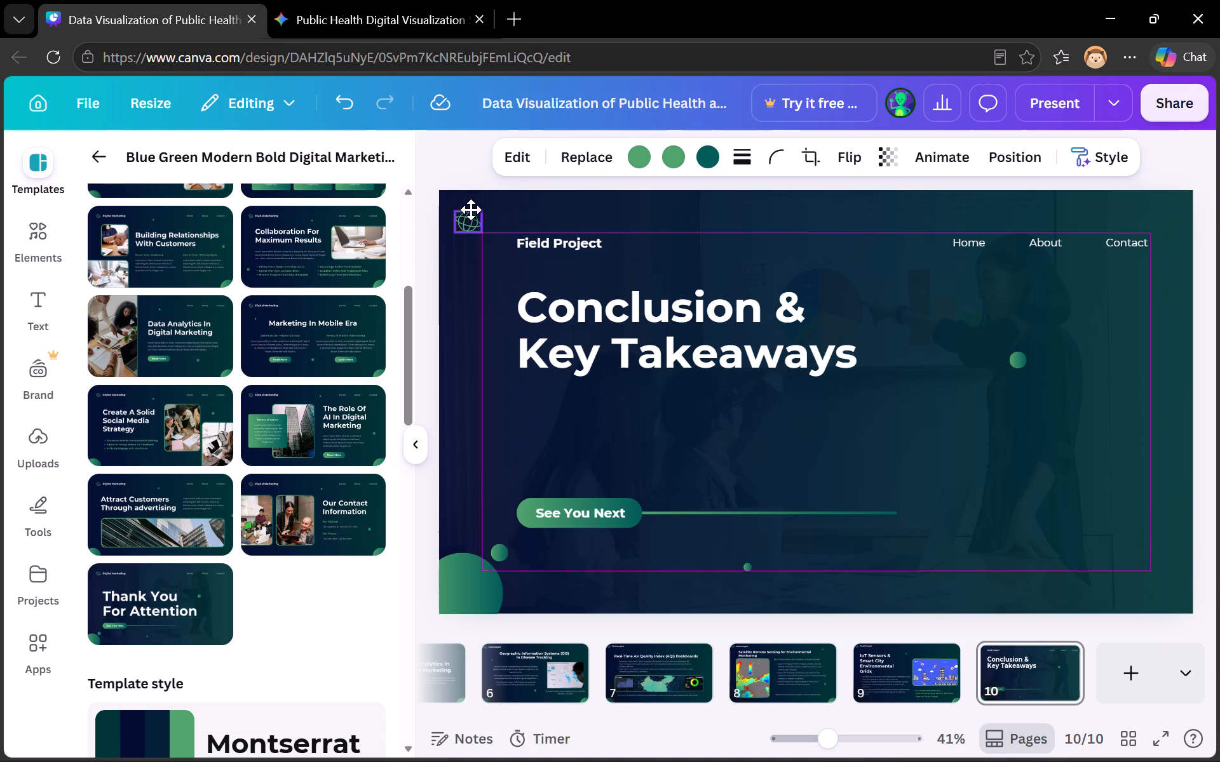
{"action": "left_click_drag", "start_coordinate": [471, 210], "coordinate": [471, 209]}
{"action": "left_click_drag", "start_coordinate": [536, 239], "coordinate": [512, 215]}
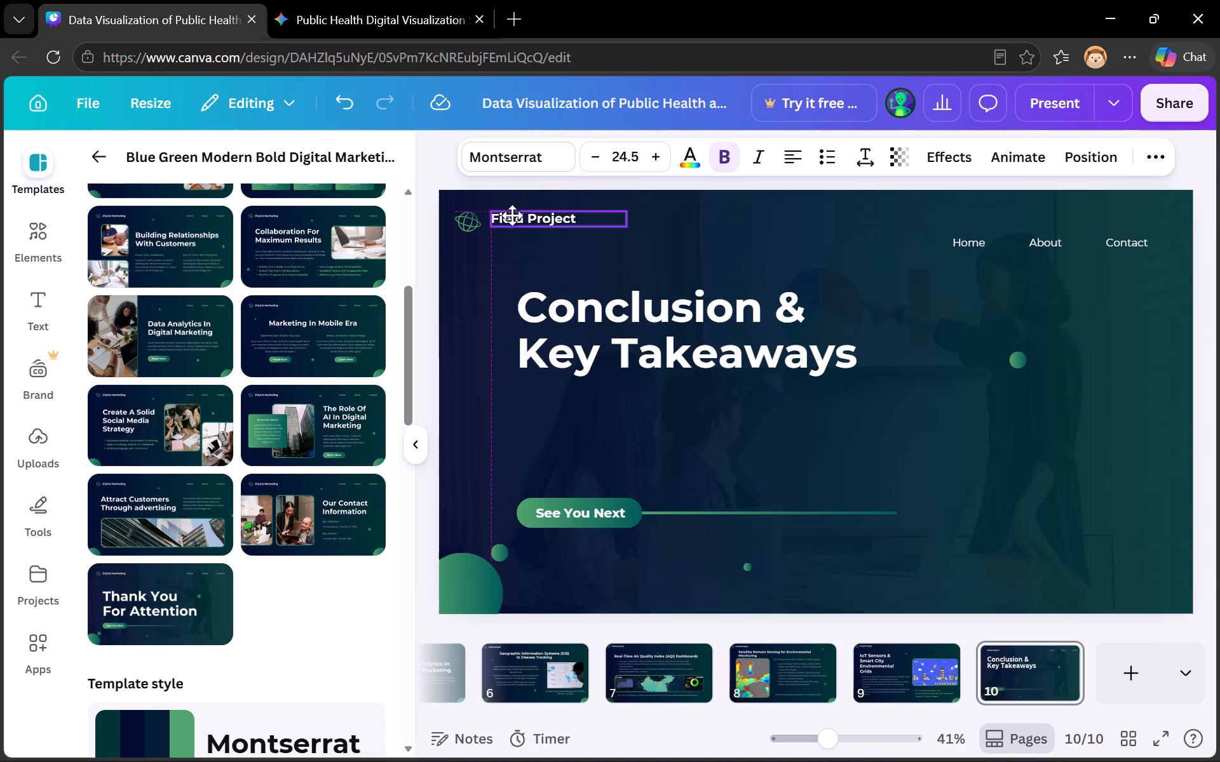
{"action": "left_click_drag", "start_coordinate": [512, 215], "coordinate": [512, 217]}
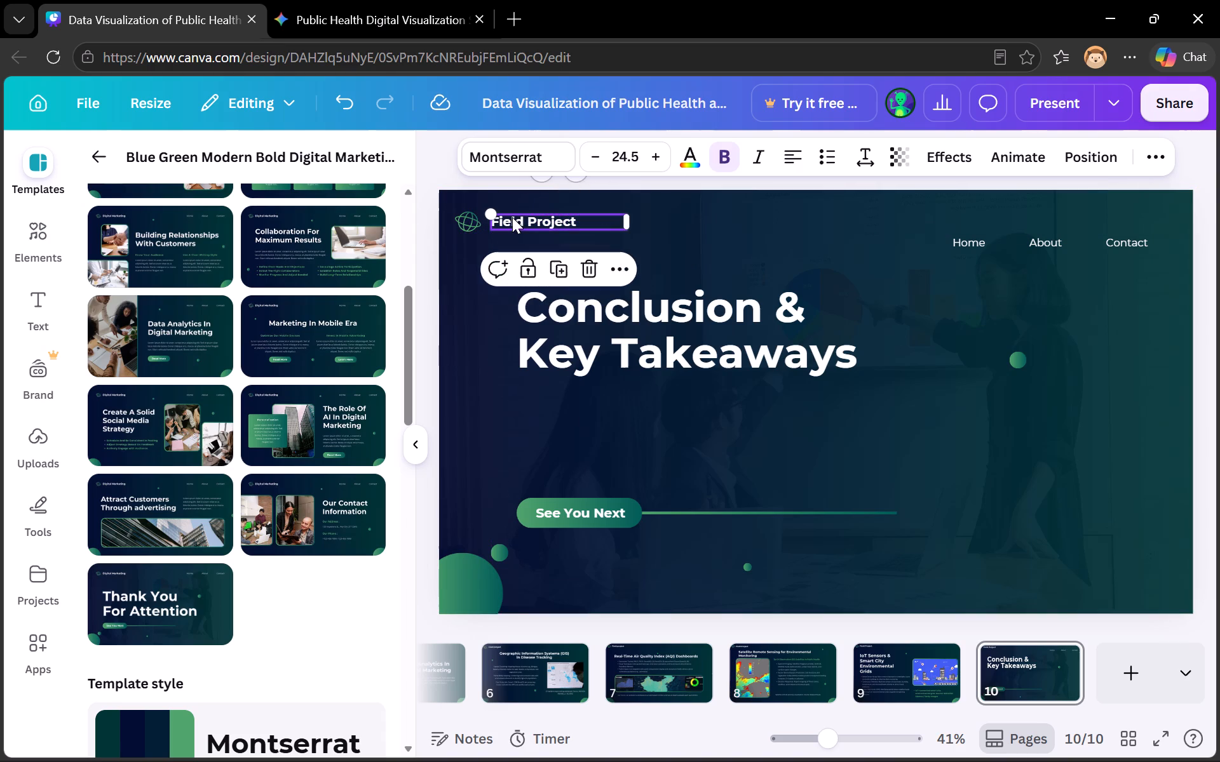
{"action": "left_click_drag", "start_coordinate": [686, 355], "coordinate": [668, 323]}
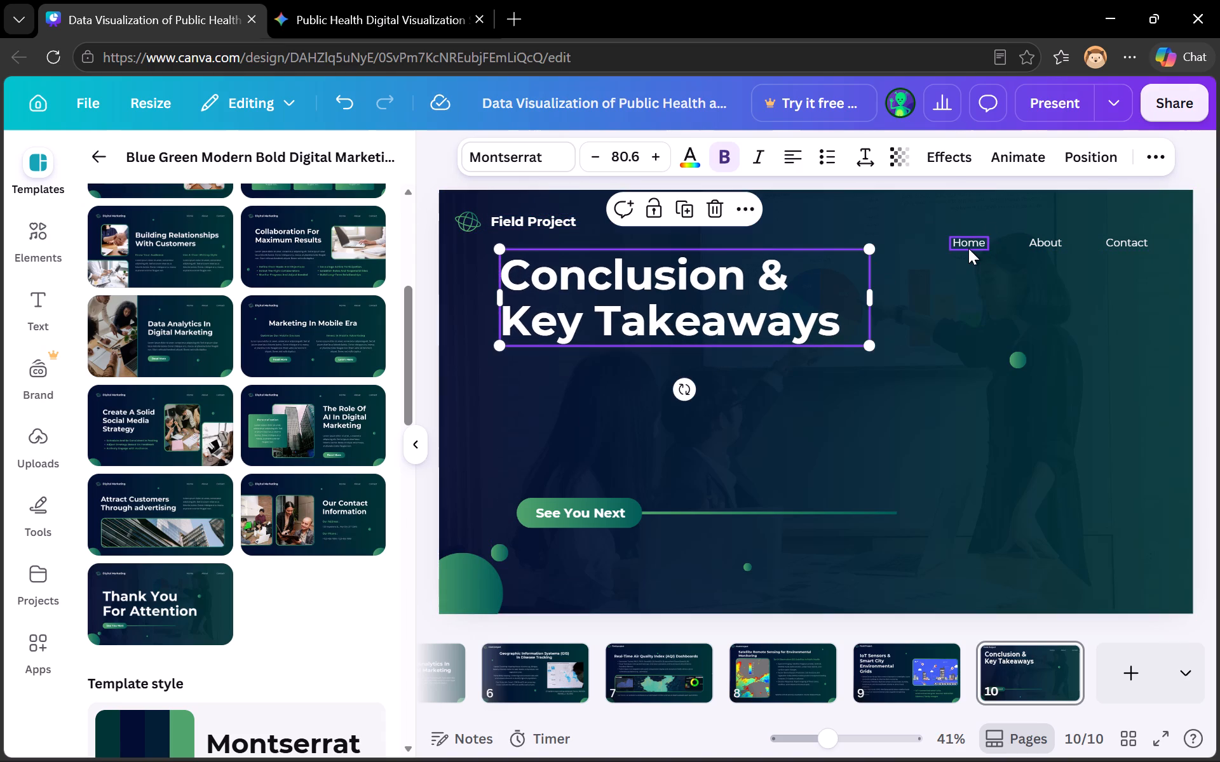
Delete the "Home", "About" and "Contact" labels from page 10.
{"action": "left_click", "coordinate": [968, 248]}
{"action": "left_click", "coordinate": [1003, 290]}
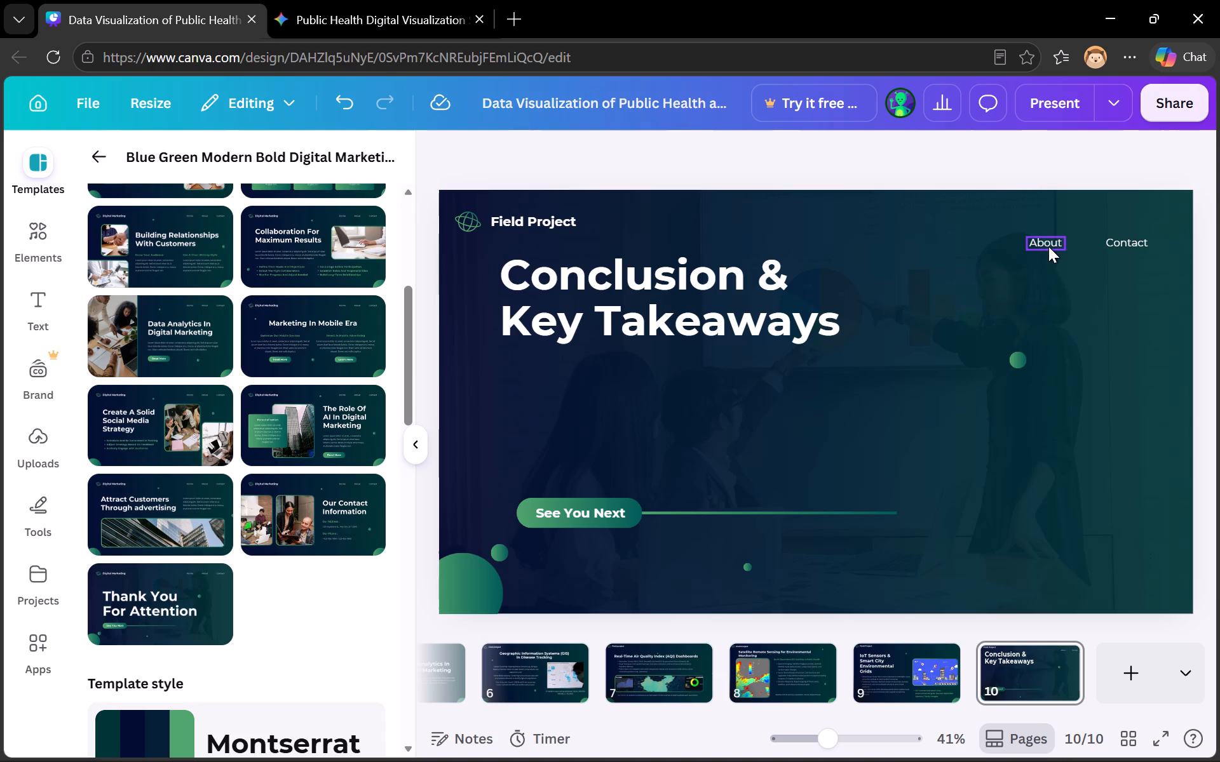
{"action": "left_click", "coordinate": [1048, 246]}
{"action": "left_click", "coordinate": [1080, 290]}
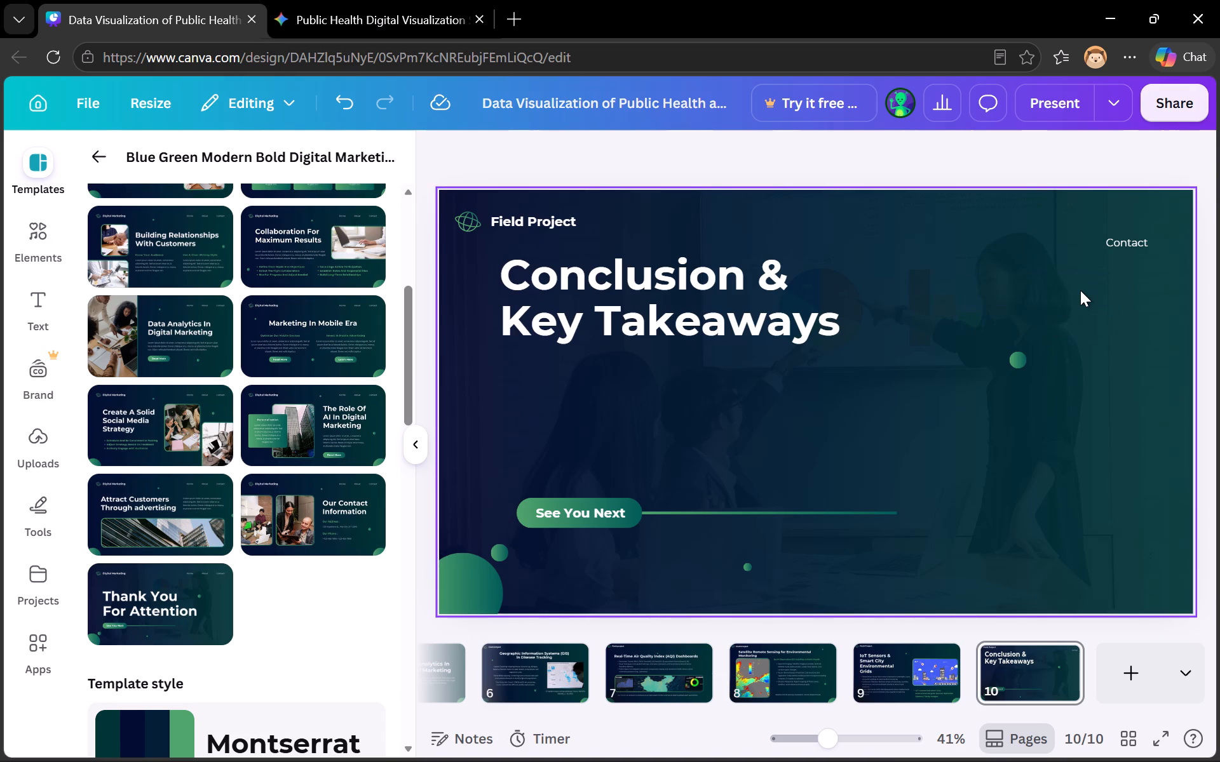
{"action": "left_click", "coordinate": [1122, 243]}
{"action": "left_click", "coordinate": [1153, 285]}
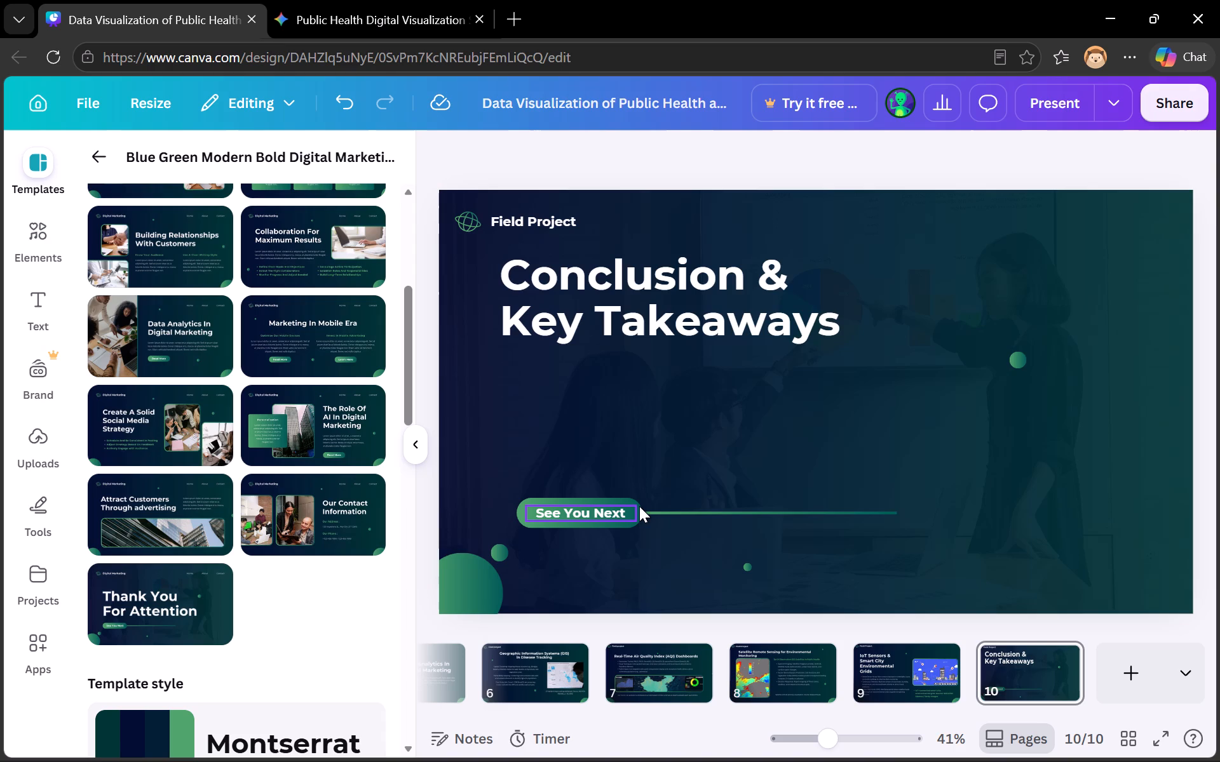
Delete the "See You Next" text, its green button shape and the adjoining line from page 10.
{"action": "key", "text": "Delete"}
{"action": "left_click", "coordinate": [639, 506]}
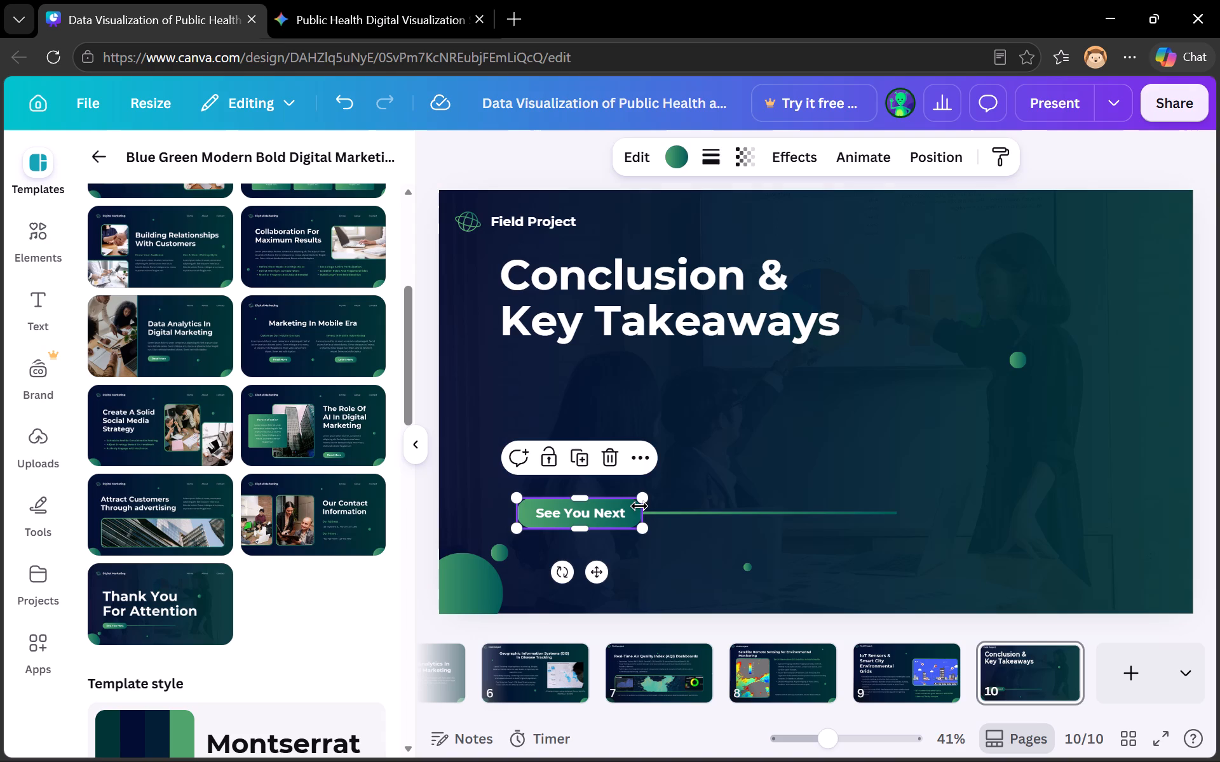
{"action": "key", "text": "BackSpace"}
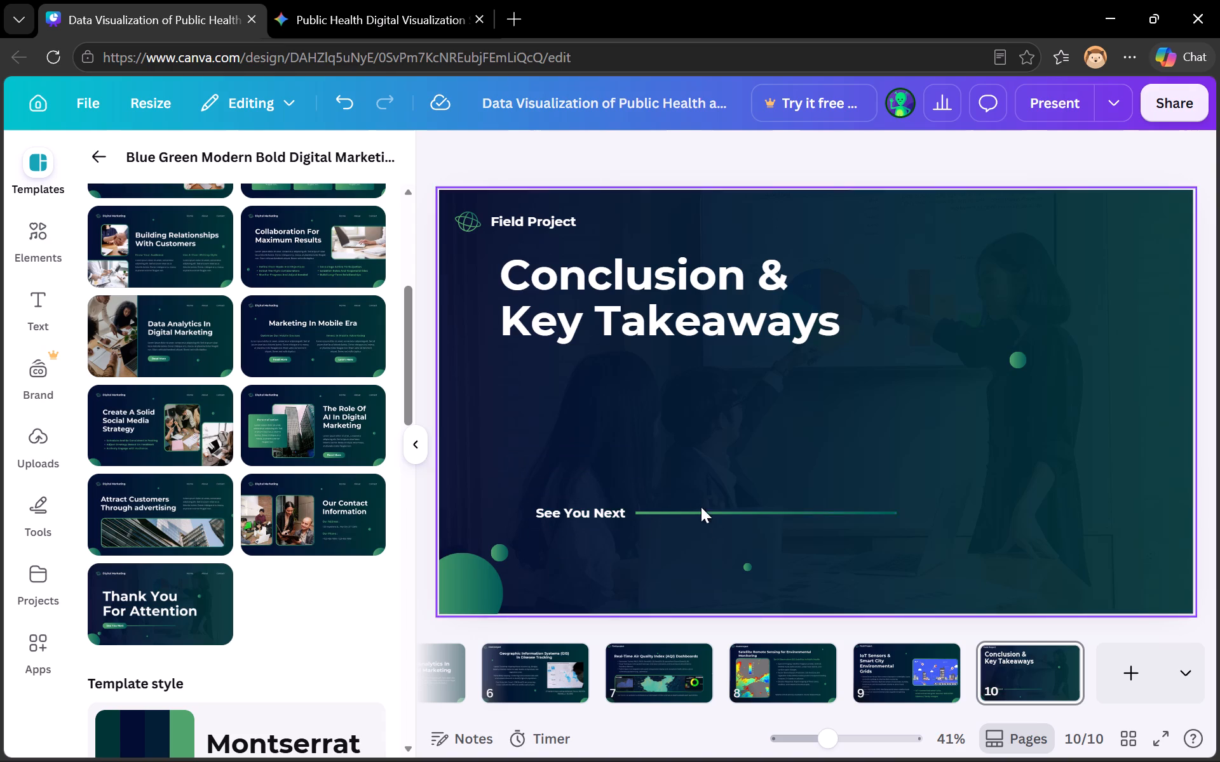
{"action": "left_click", "coordinate": [620, 513]}
{"action": "left_click", "coordinate": [619, 471]}
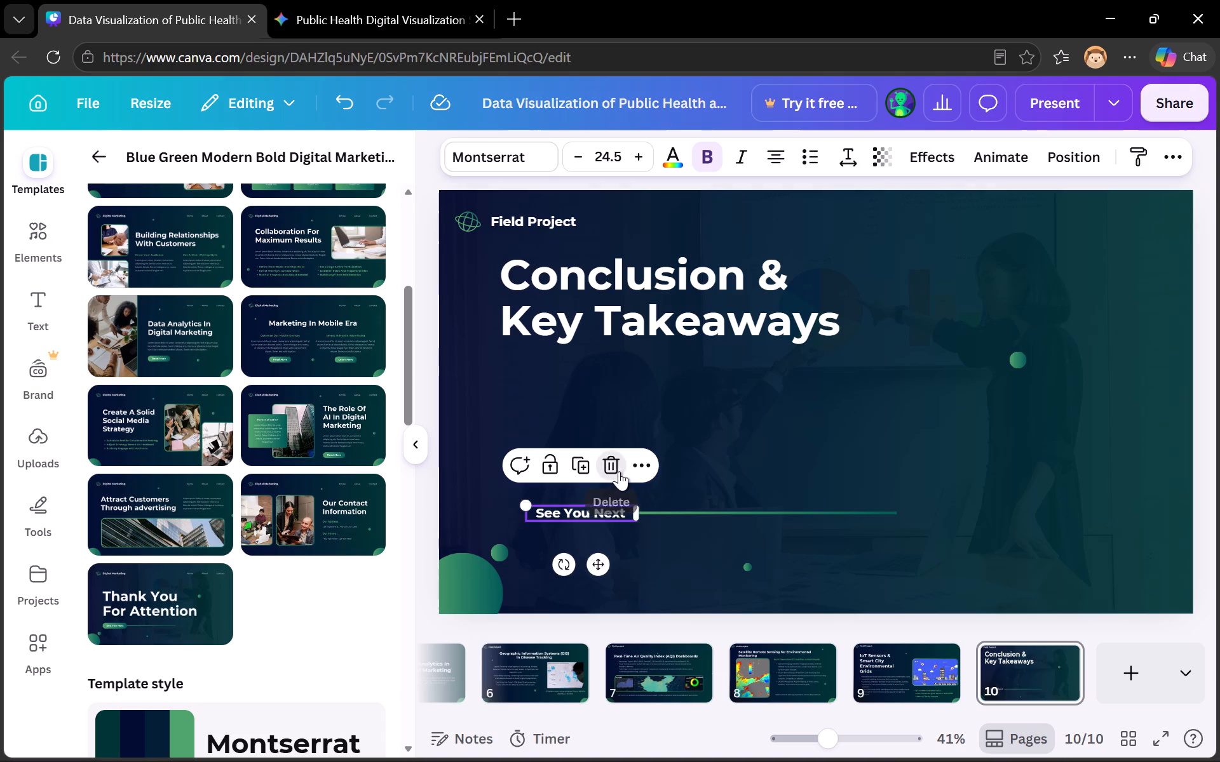
{"action": "left_click", "coordinate": [646, 513]}
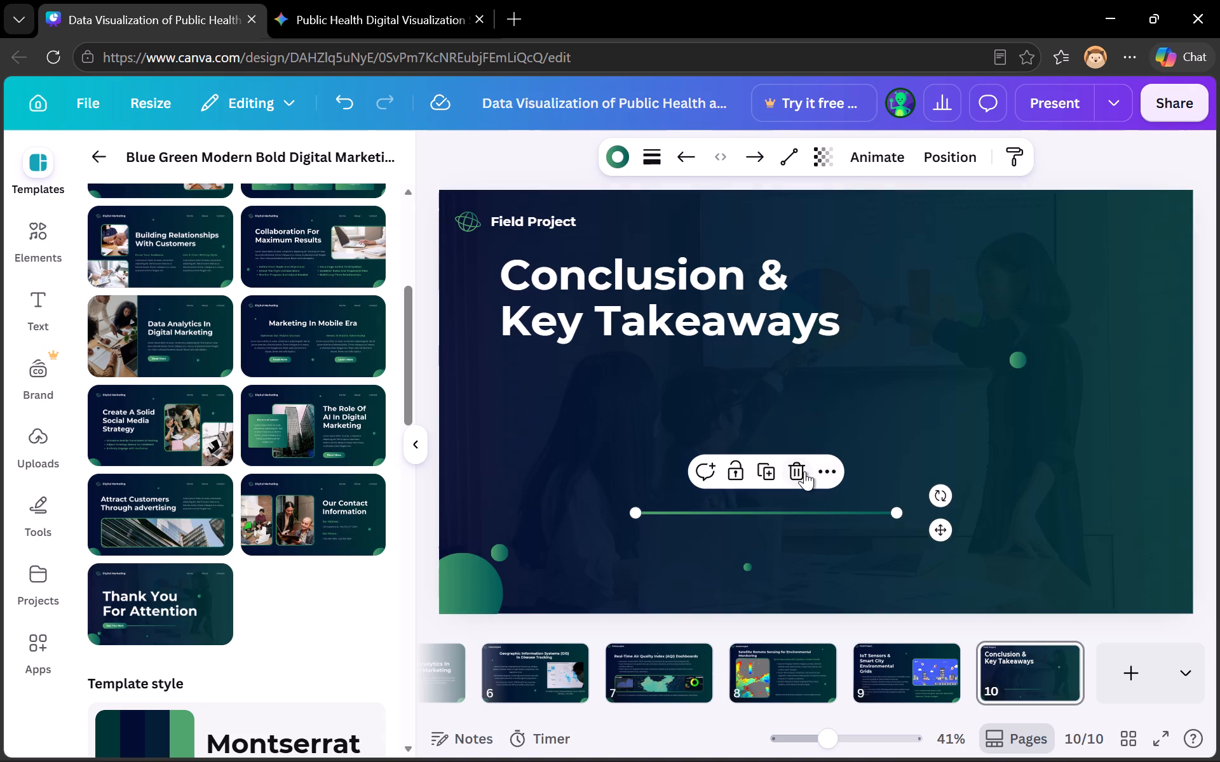
{"action": "left_click", "coordinate": [803, 469]}
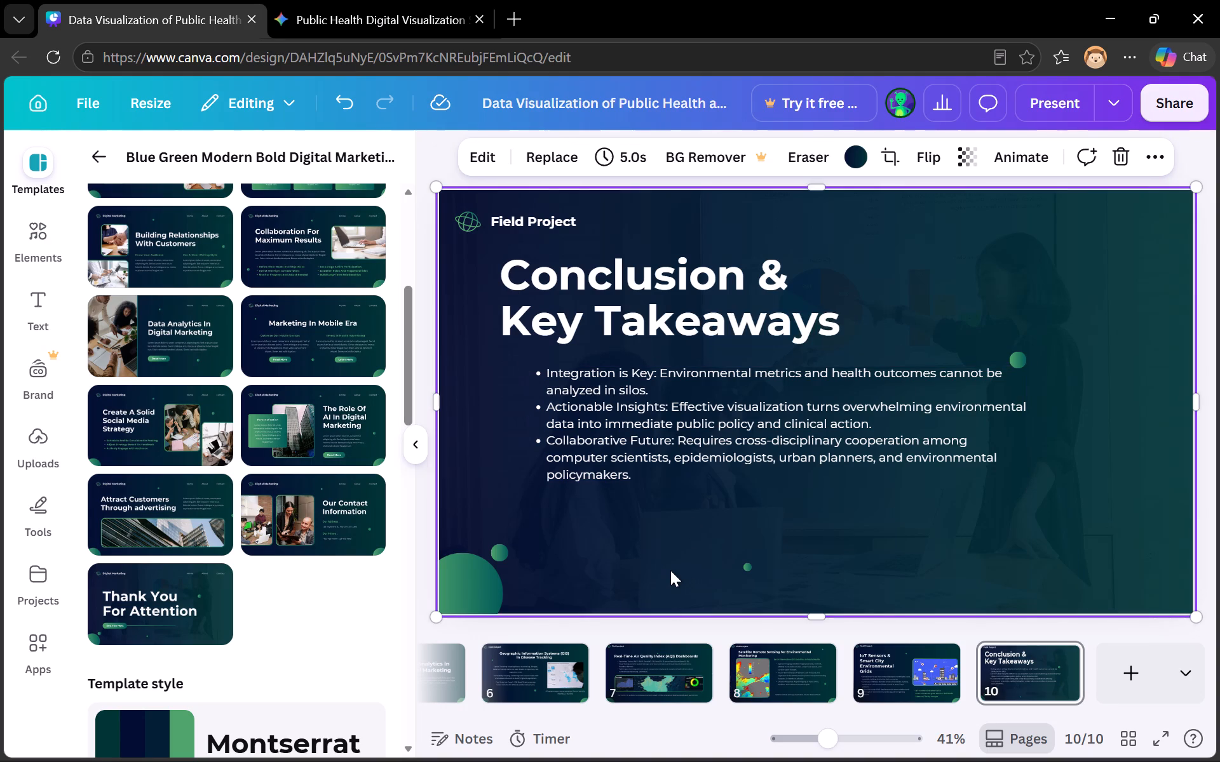
{"action": "key", "text": "ctrl+v"}
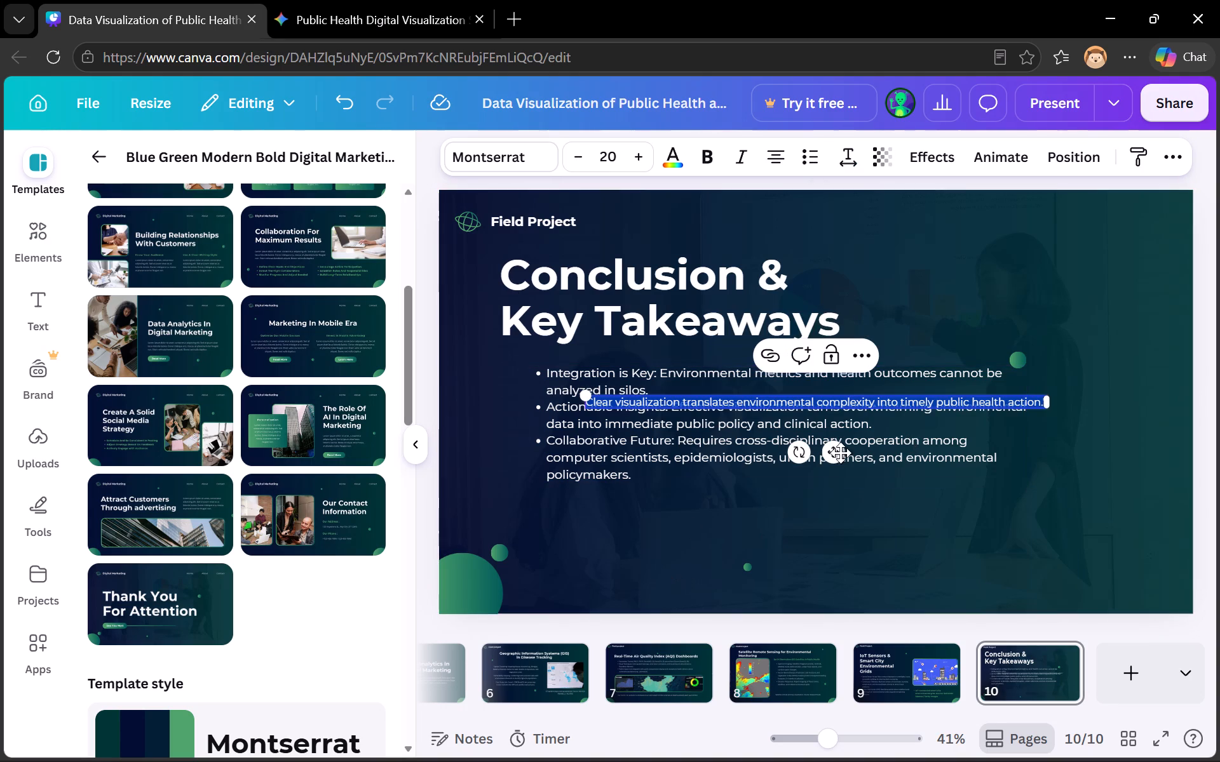
{"action": "left_click_drag", "start_coordinate": [834, 451], "coordinate": [851, 570]}
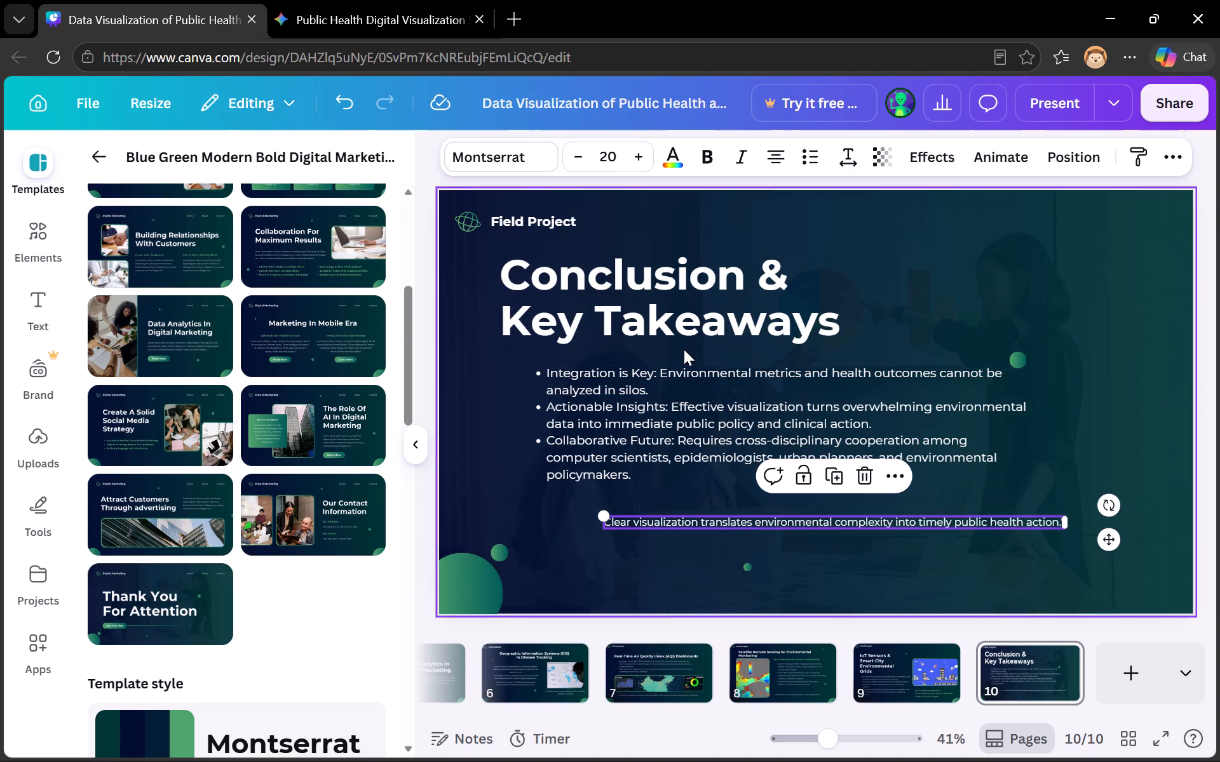
Make the closing quote on page 10 bold and set its font size to 27.
{"action": "left_click", "coordinate": [717, 153]}
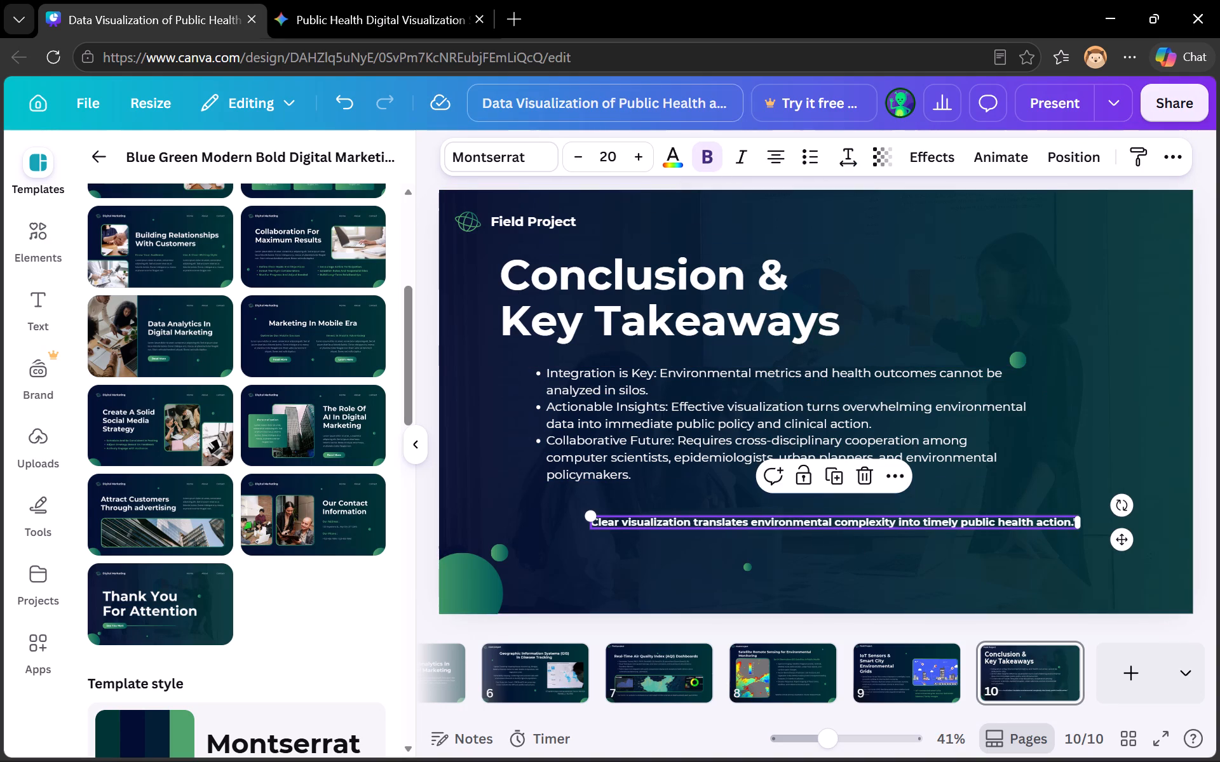
{"action": "triple_click", "coordinate": [640, 156]}
{"action": "triple_click", "coordinate": [640, 156]}
{"action": "left_click", "coordinate": [640, 156]}
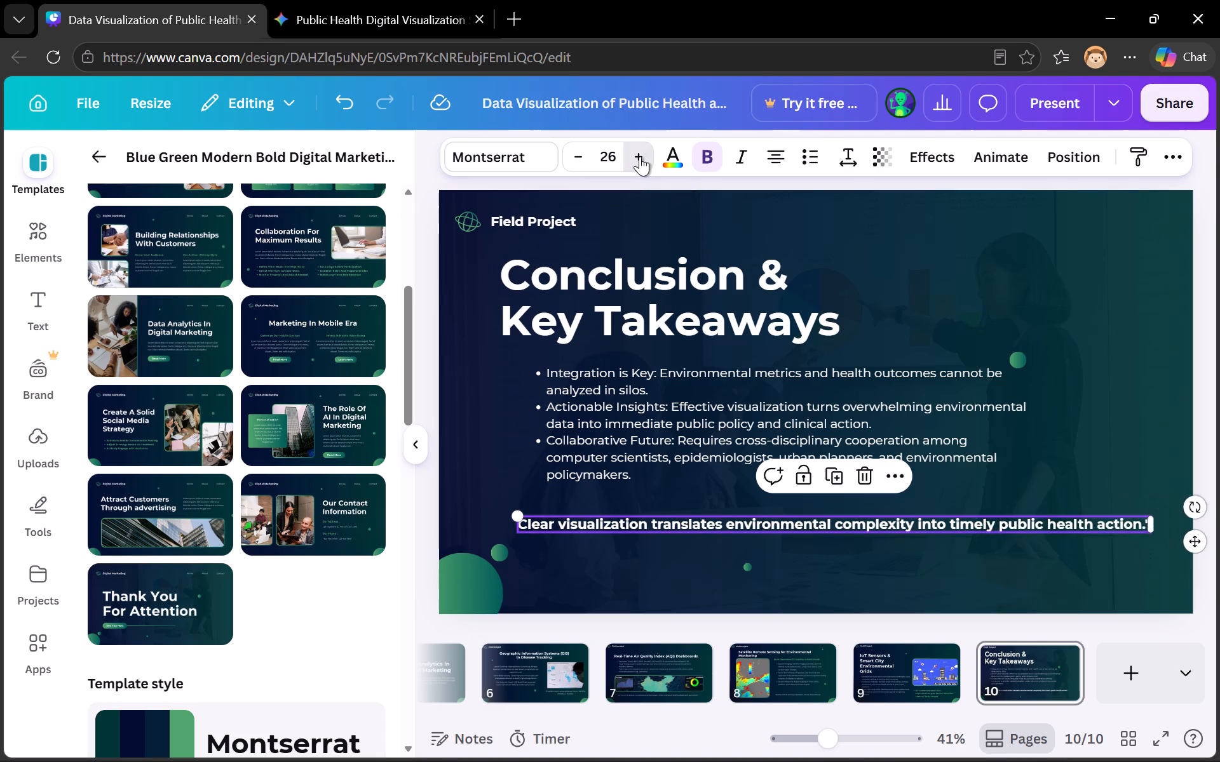
Add a new page 11 after the conclusion slide.
{"action": "left_click", "coordinate": [1106, 671]}
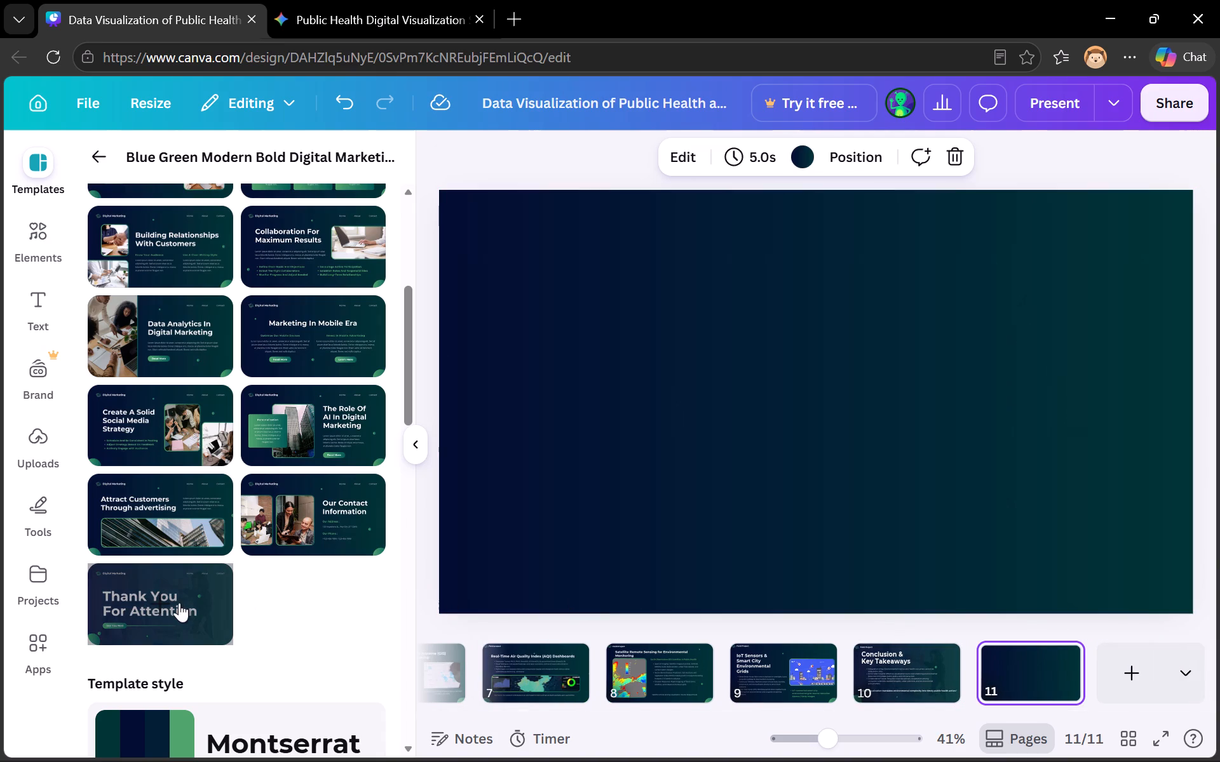
Add a heading reading "Thank you" to page 11 and shift it slightly up and left of the slide's centre.
{"action": "left_click", "coordinate": [31, 317]}
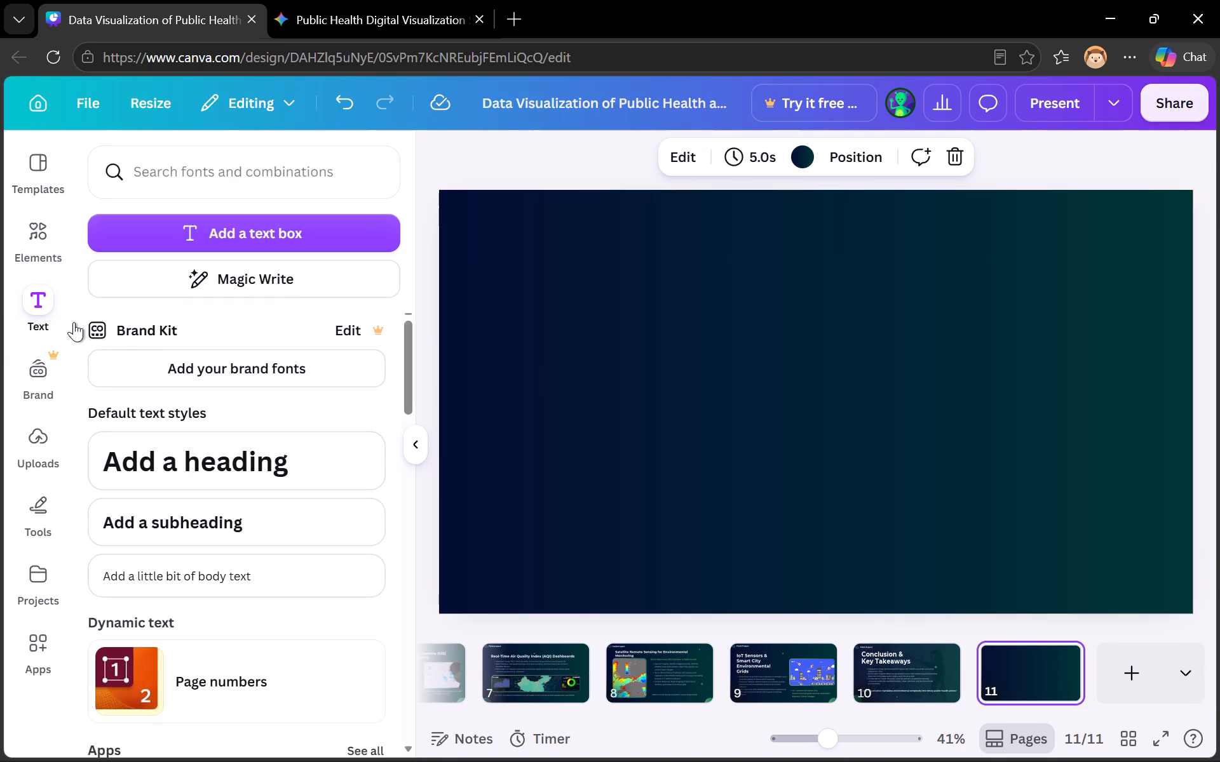
{"action": "left_click", "coordinate": [194, 454]}
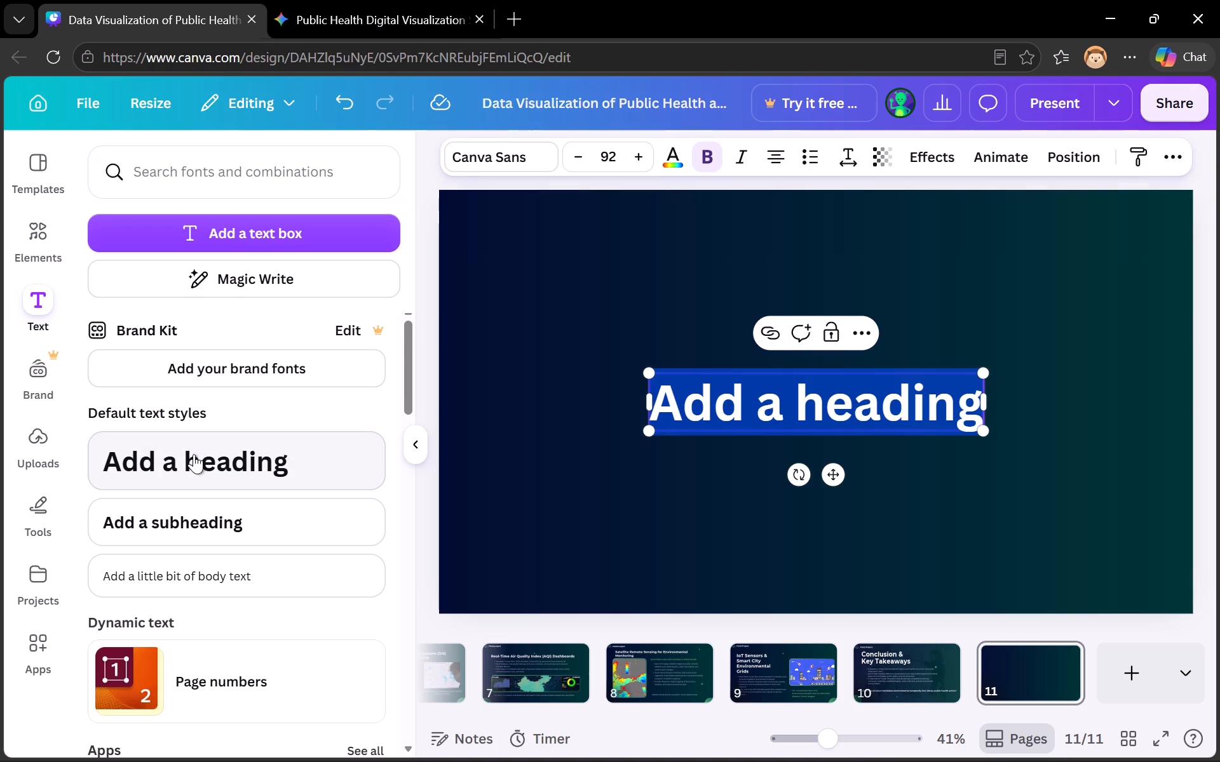
{"action": "key", "text": "shift+t"}
{"action": "type", "text": "ha"}
{"action": "type", "text": "nk"}
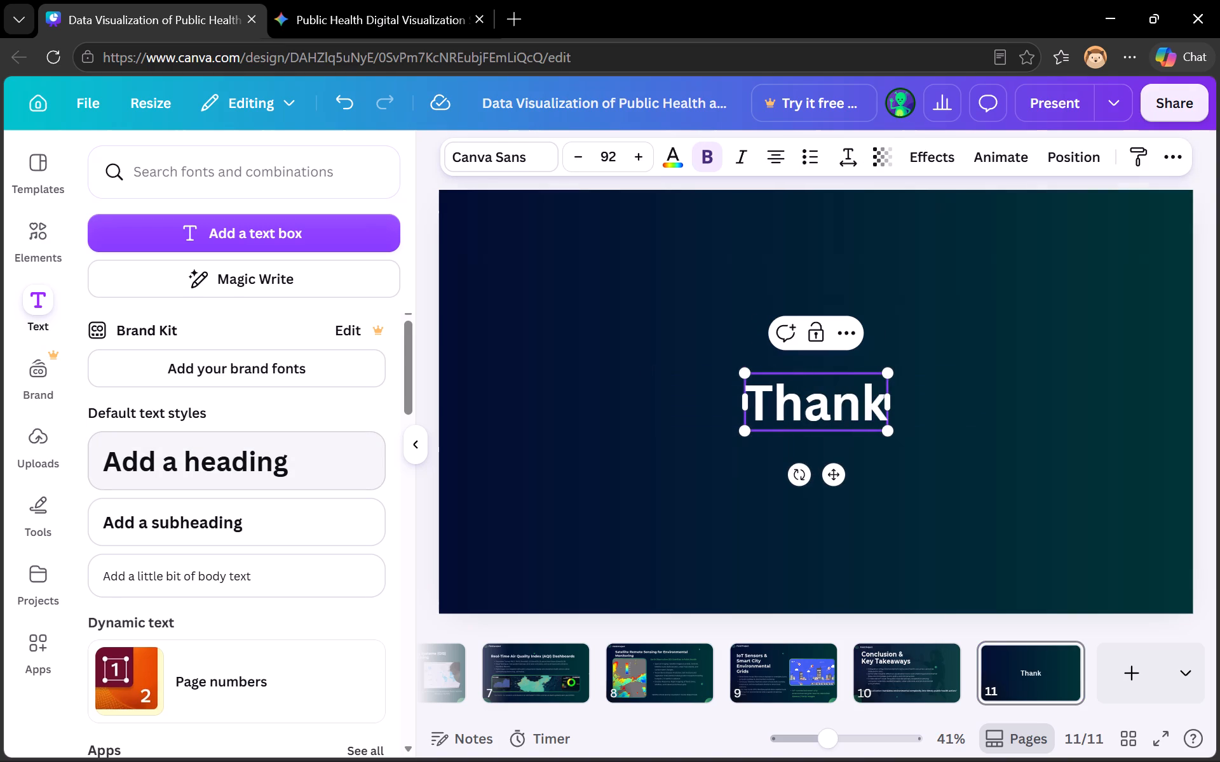
{"action": "key", "text": "space"}
{"action": "type", "text": "you"}
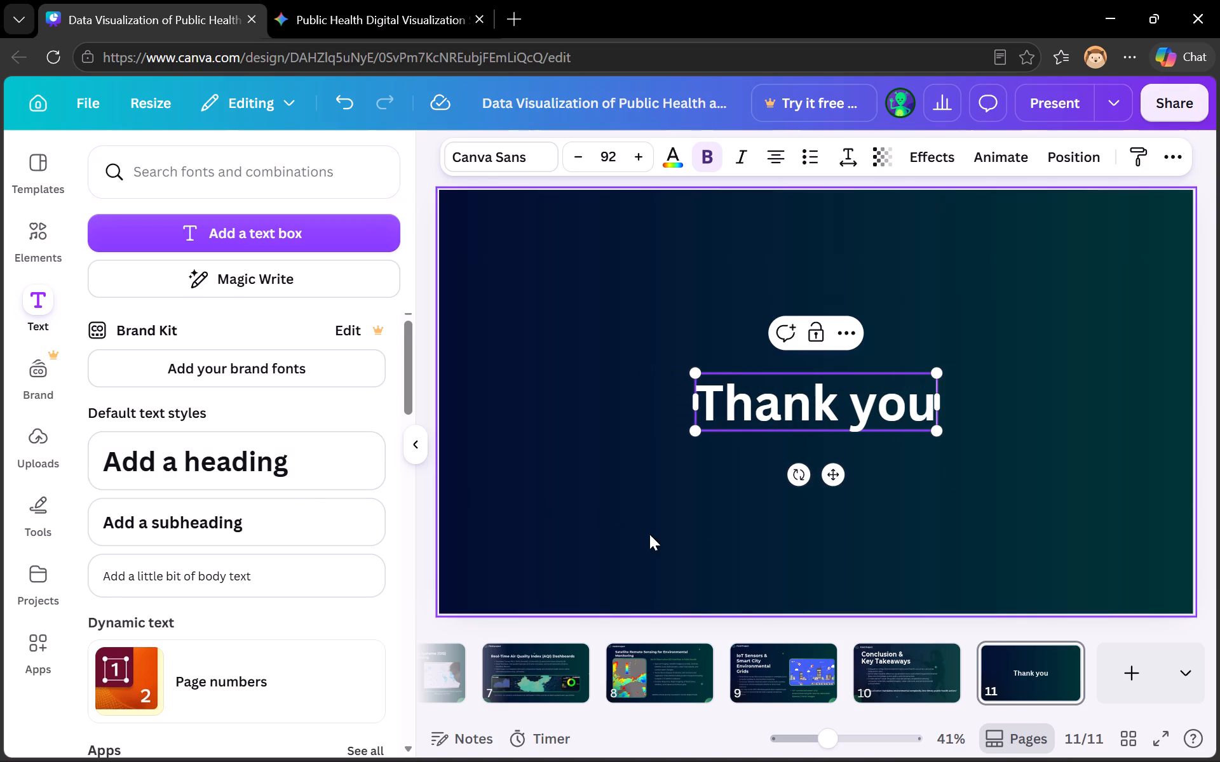
{"action": "left_click_drag", "start_coordinate": [828, 478], "coordinate": [820, 469]}
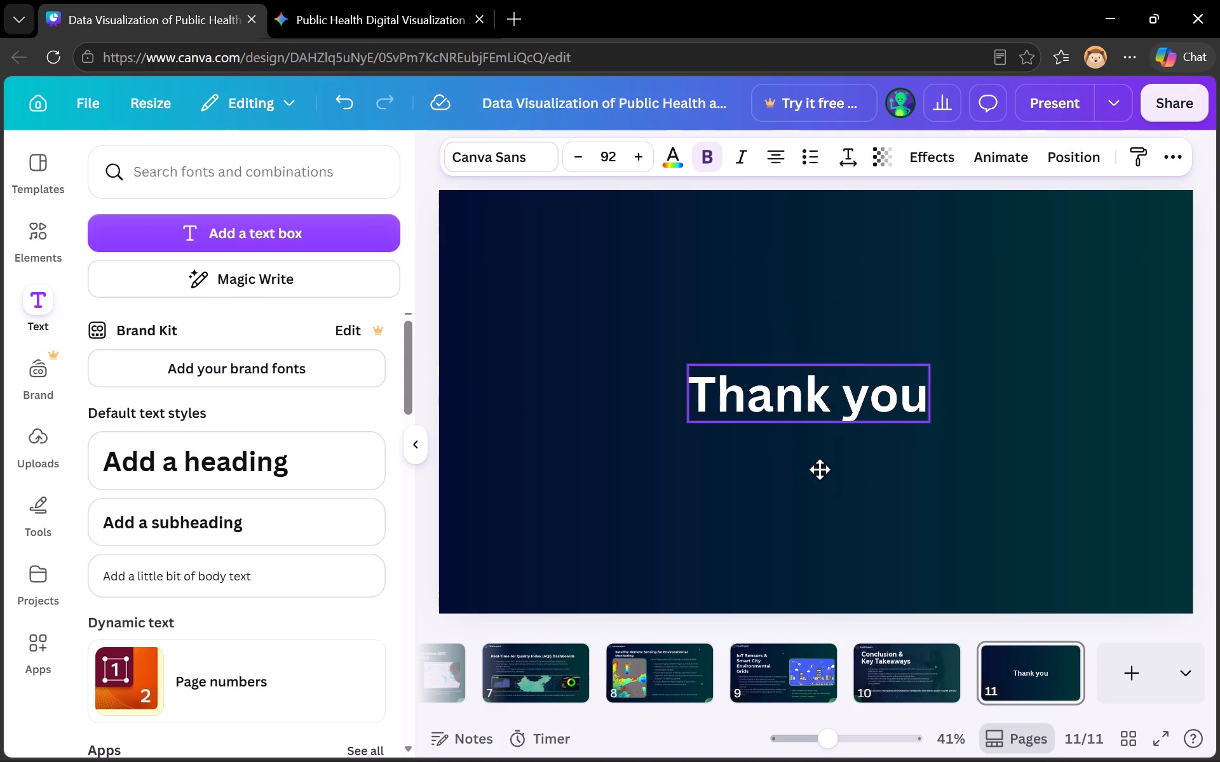
{"action": "left_click_drag", "start_coordinate": [820, 469], "coordinate": [819, 471]}
{"action": "left_click", "coordinate": [539, 485]}
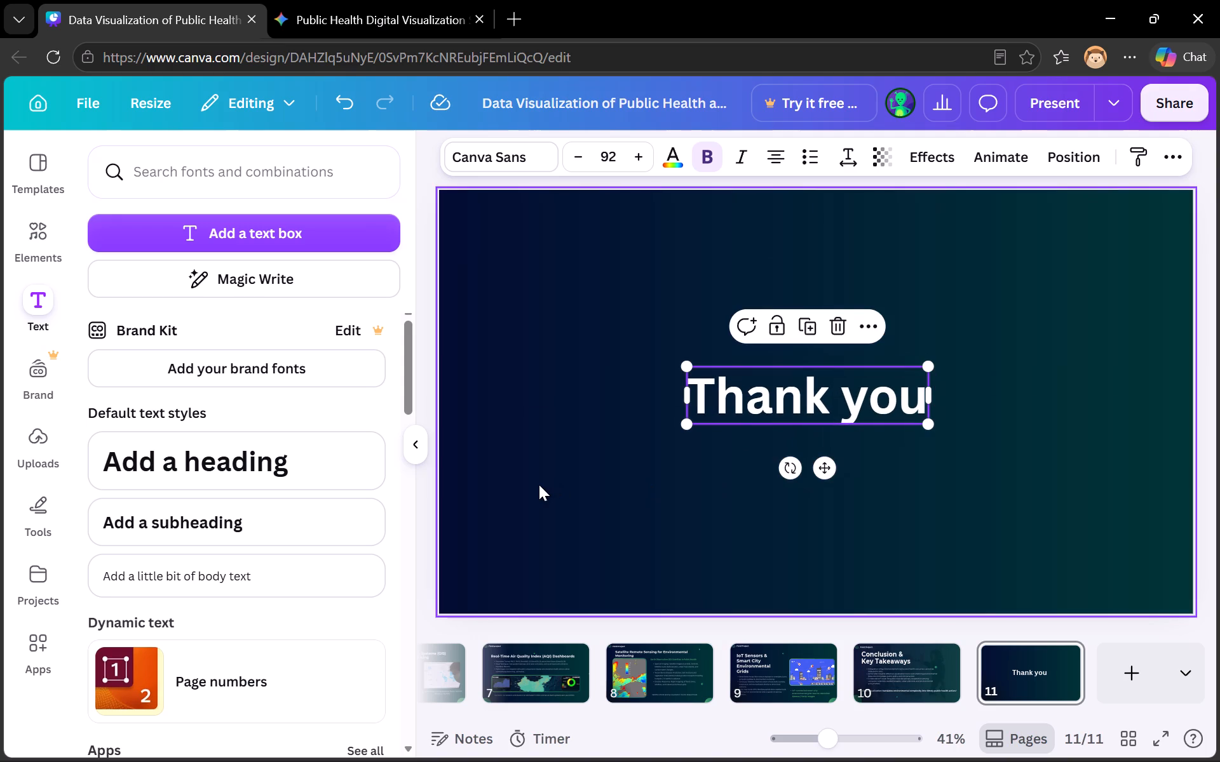
Search the design elements for "green".
{"action": "left_click", "coordinate": [419, 448]}
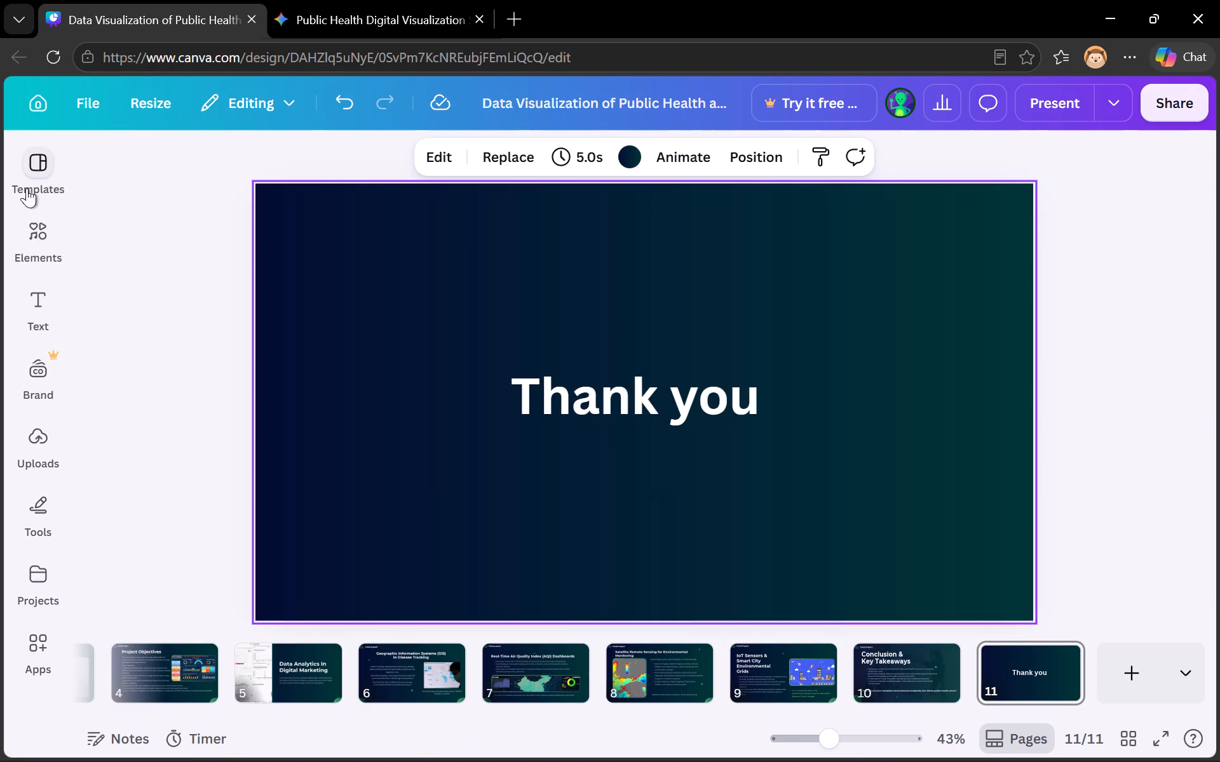
{"action": "left_click", "coordinate": [34, 244]}
{"action": "left_click", "coordinate": [157, 171]}
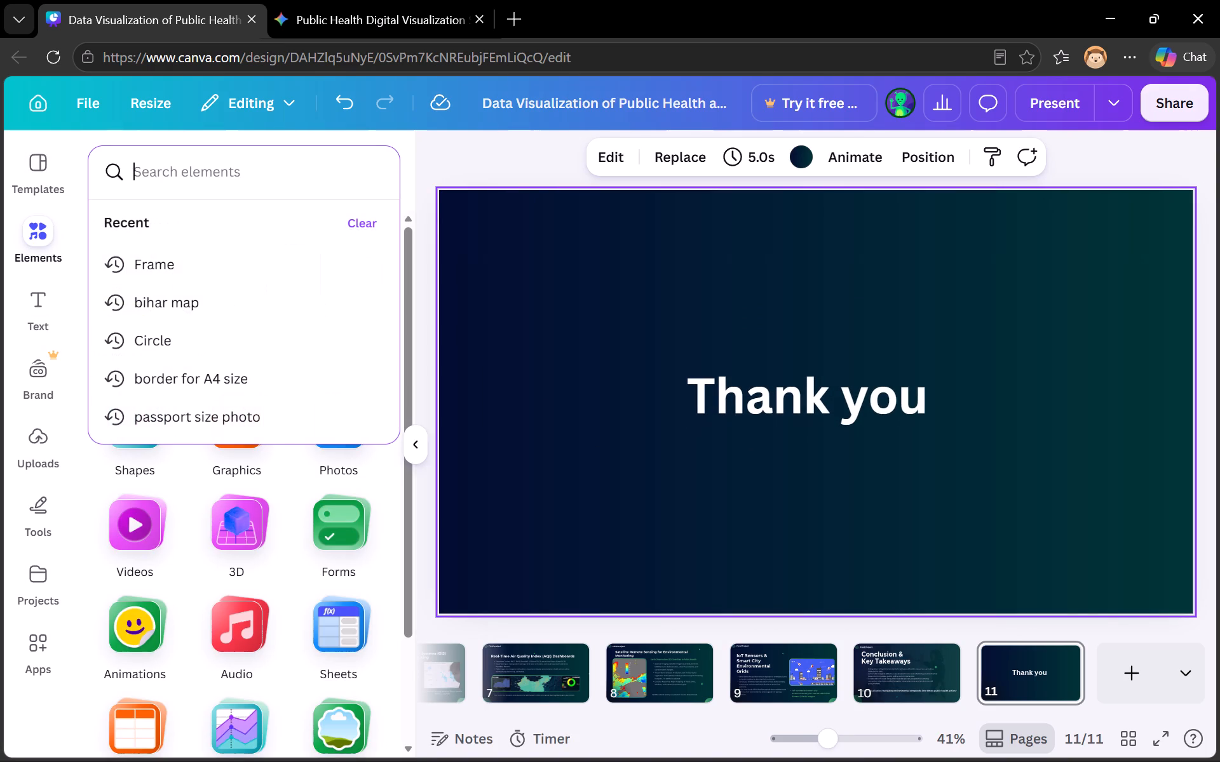
{"action": "type", "text": "green"}
{"action": "key", "text": "Return"}
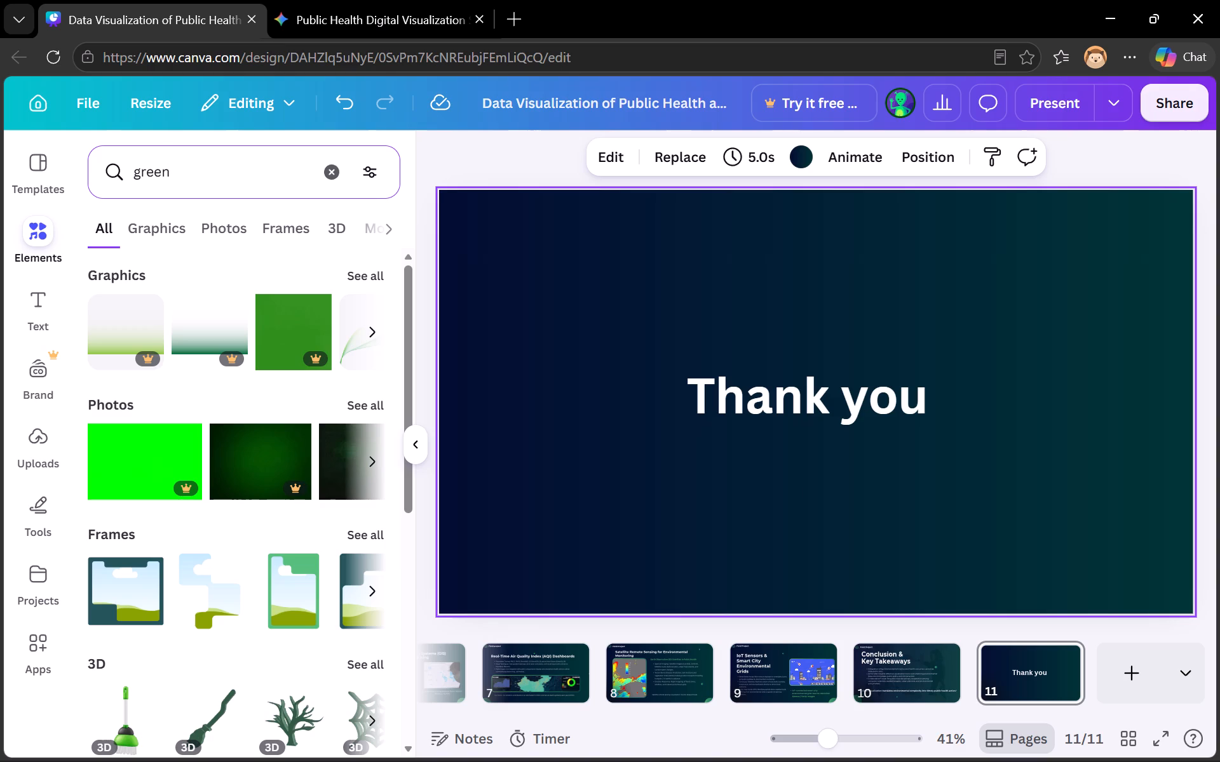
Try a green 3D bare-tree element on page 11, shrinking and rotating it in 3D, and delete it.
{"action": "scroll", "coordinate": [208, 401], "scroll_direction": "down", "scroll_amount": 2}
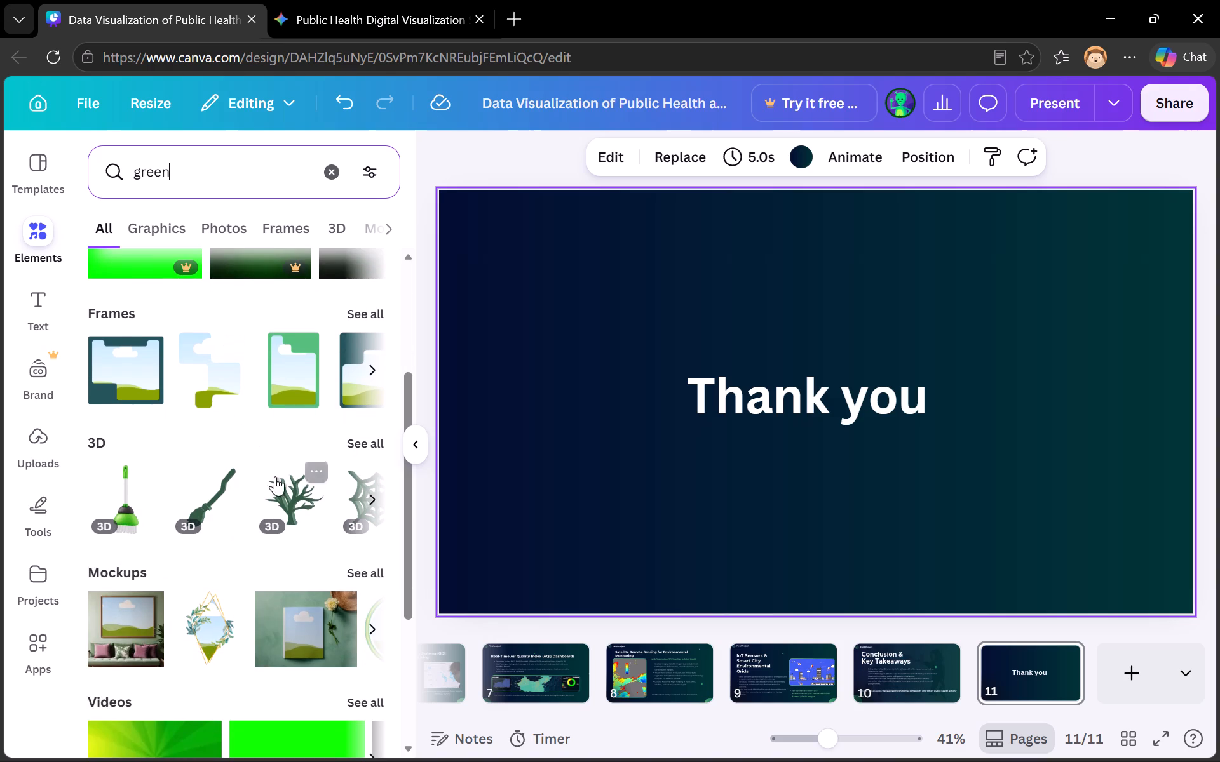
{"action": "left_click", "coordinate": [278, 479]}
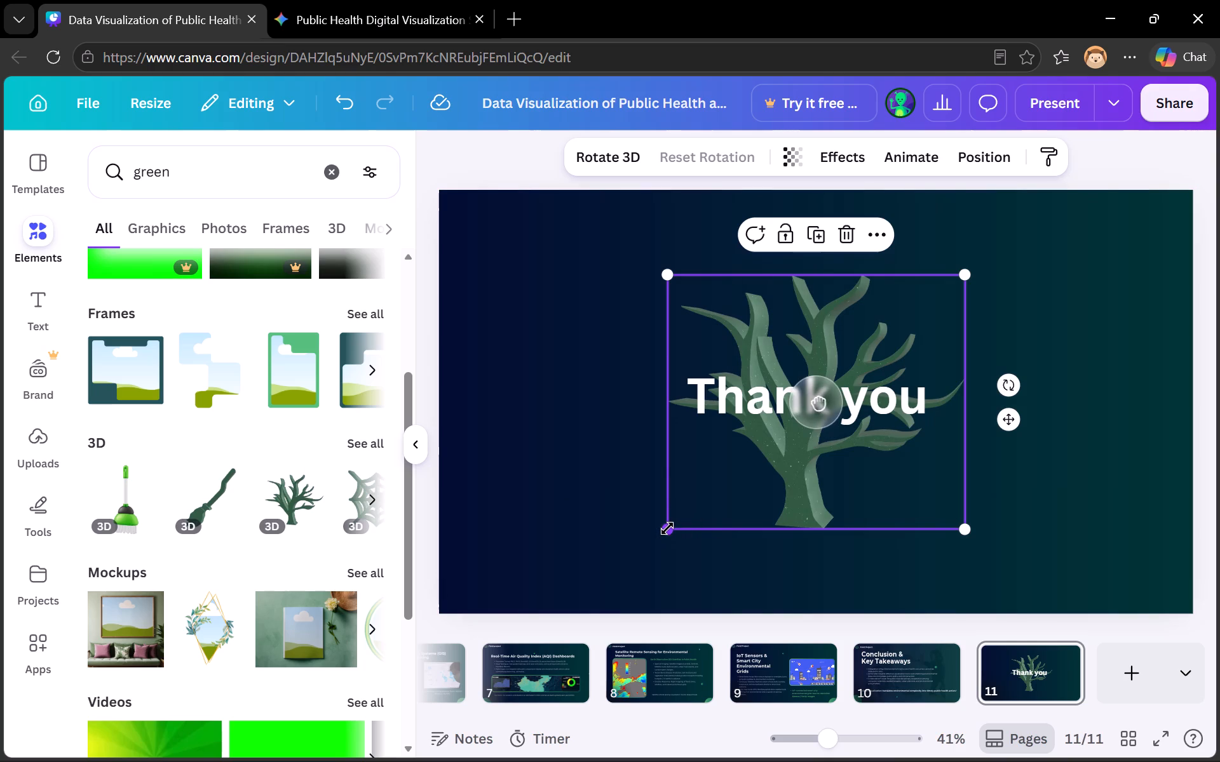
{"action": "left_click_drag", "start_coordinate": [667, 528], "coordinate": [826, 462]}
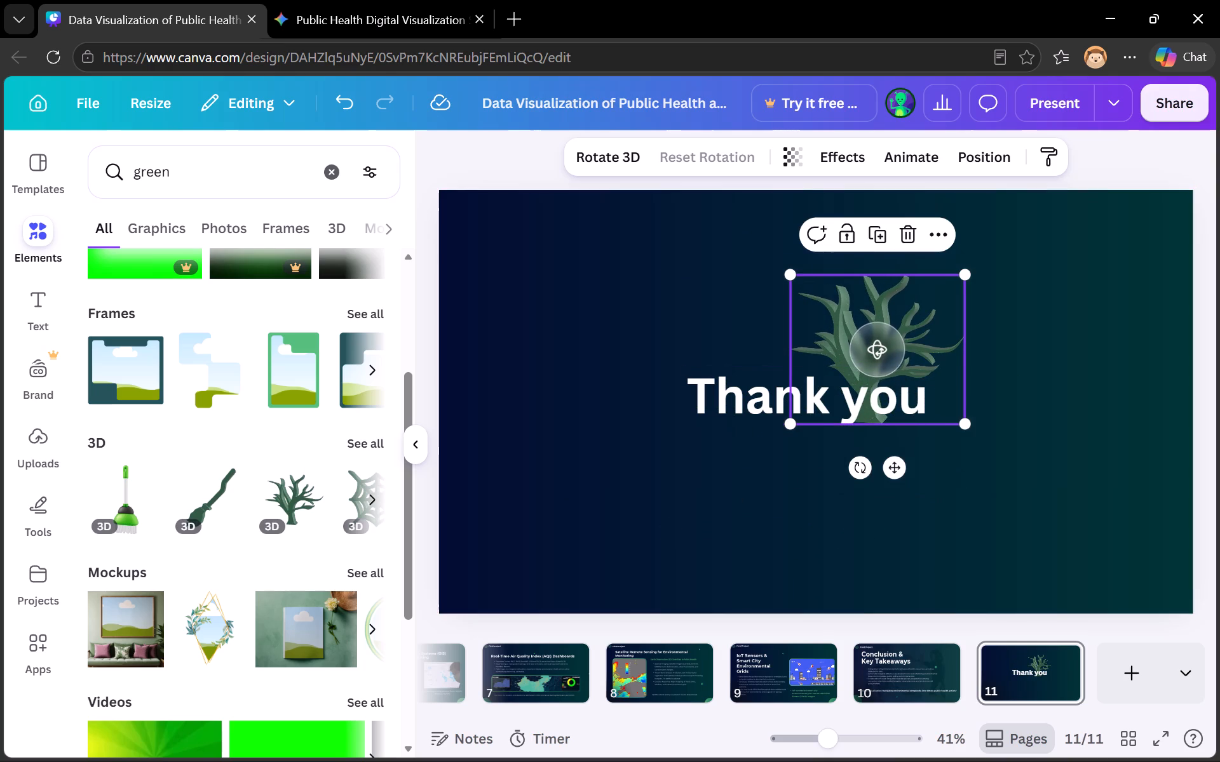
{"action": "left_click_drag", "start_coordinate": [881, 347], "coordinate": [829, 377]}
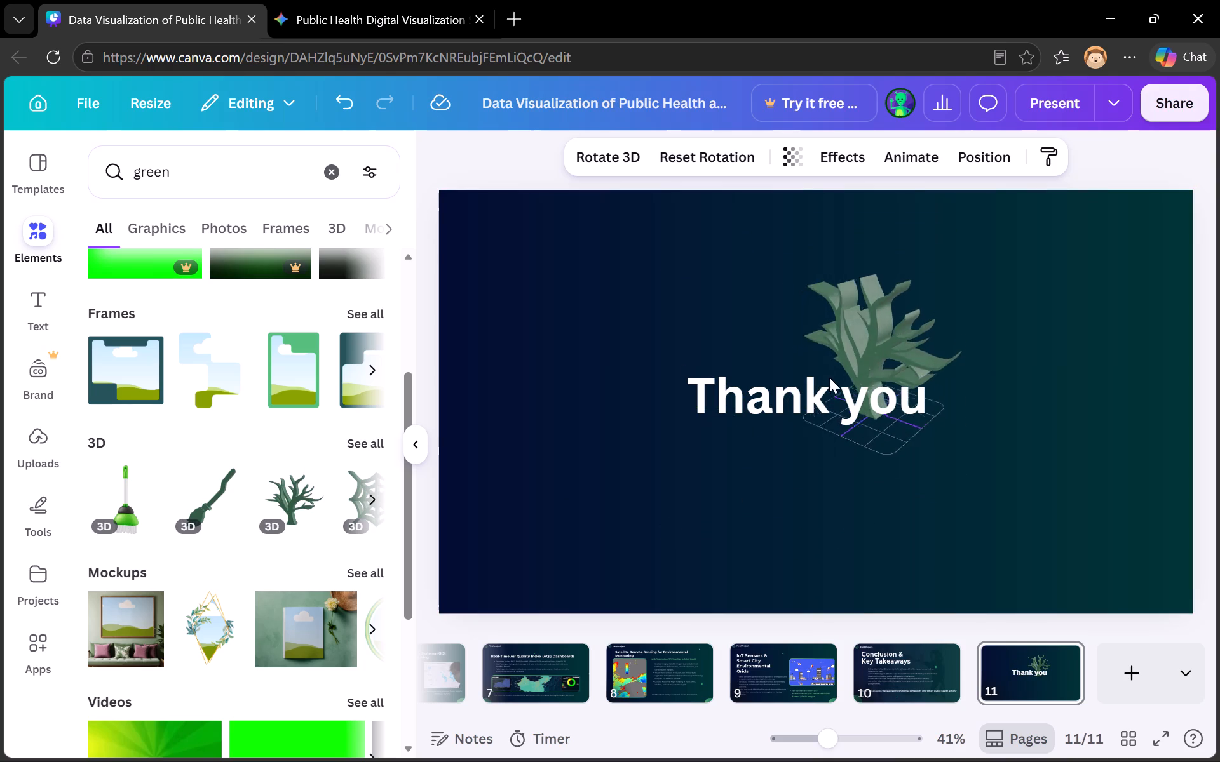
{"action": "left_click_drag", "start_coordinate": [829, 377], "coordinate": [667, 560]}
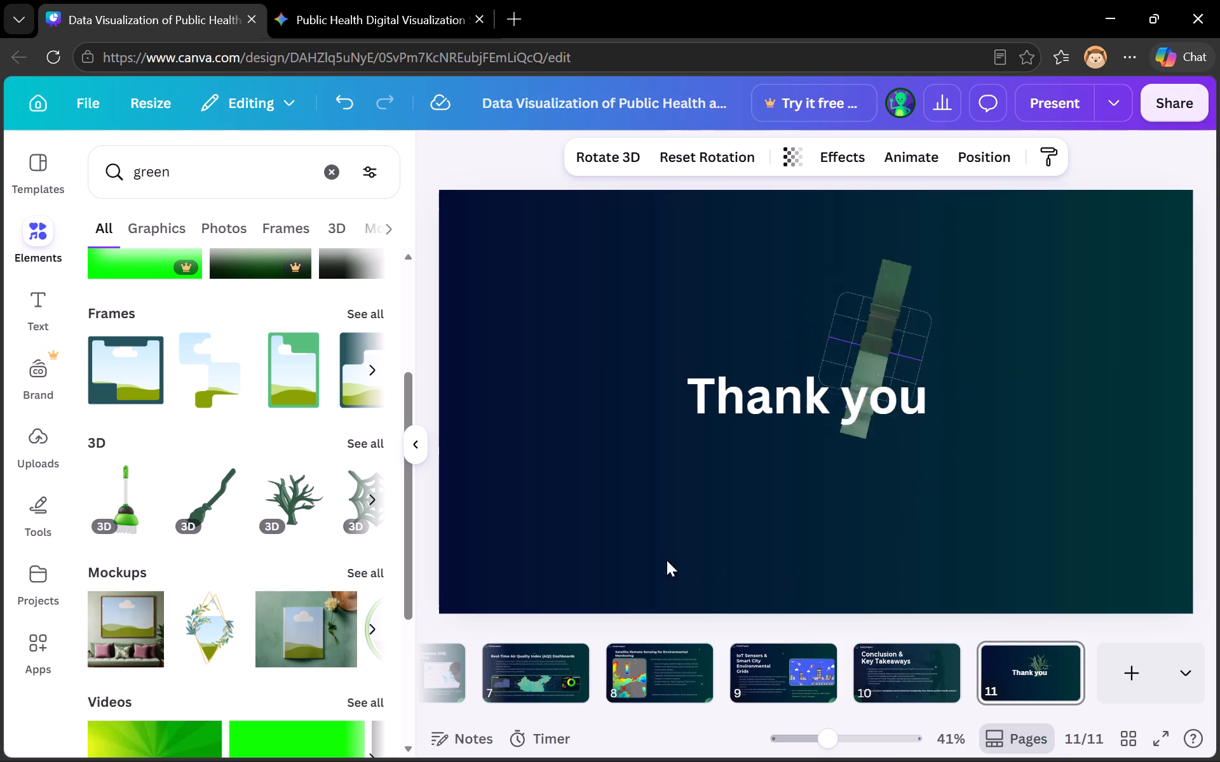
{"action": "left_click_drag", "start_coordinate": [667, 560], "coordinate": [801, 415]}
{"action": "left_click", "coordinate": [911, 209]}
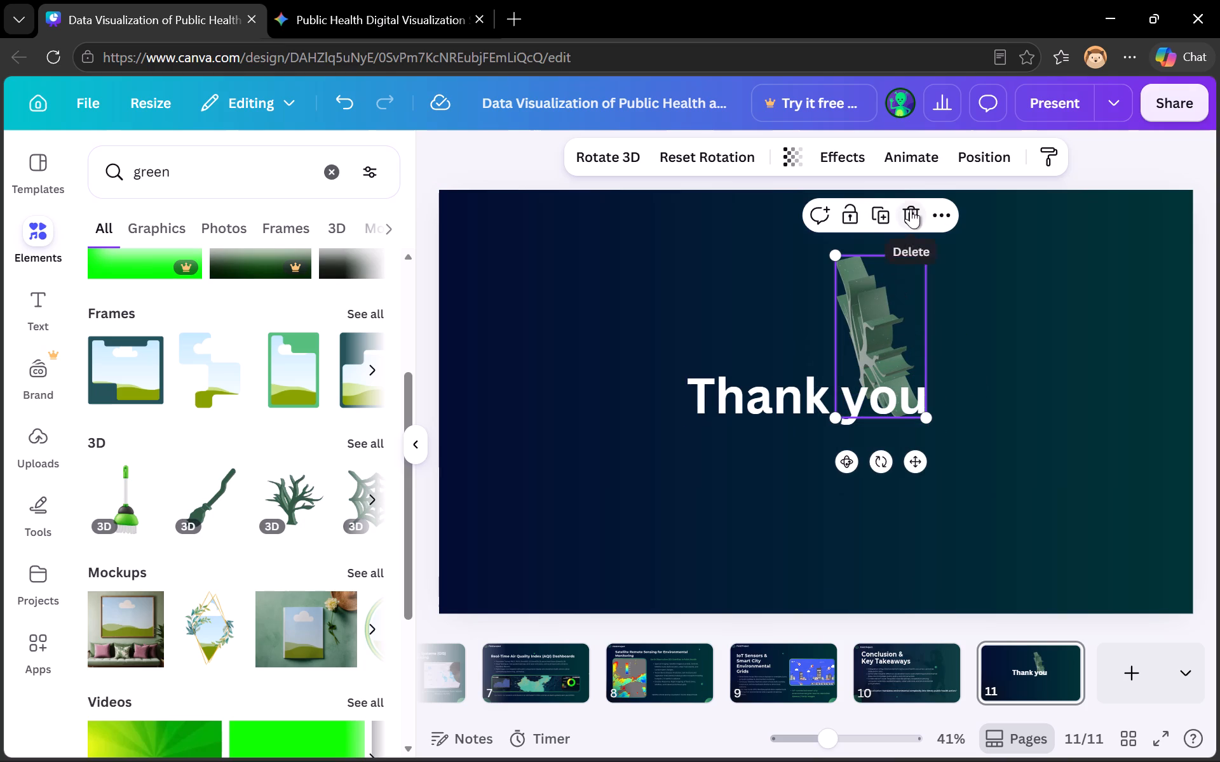
Browse the "green" results across the photo, frame, mockup, video and shape categories for a suitable decoration.
{"action": "scroll", "coordinate": [235, 434], "scroll_direction": "up", "scroll_amount": 4}
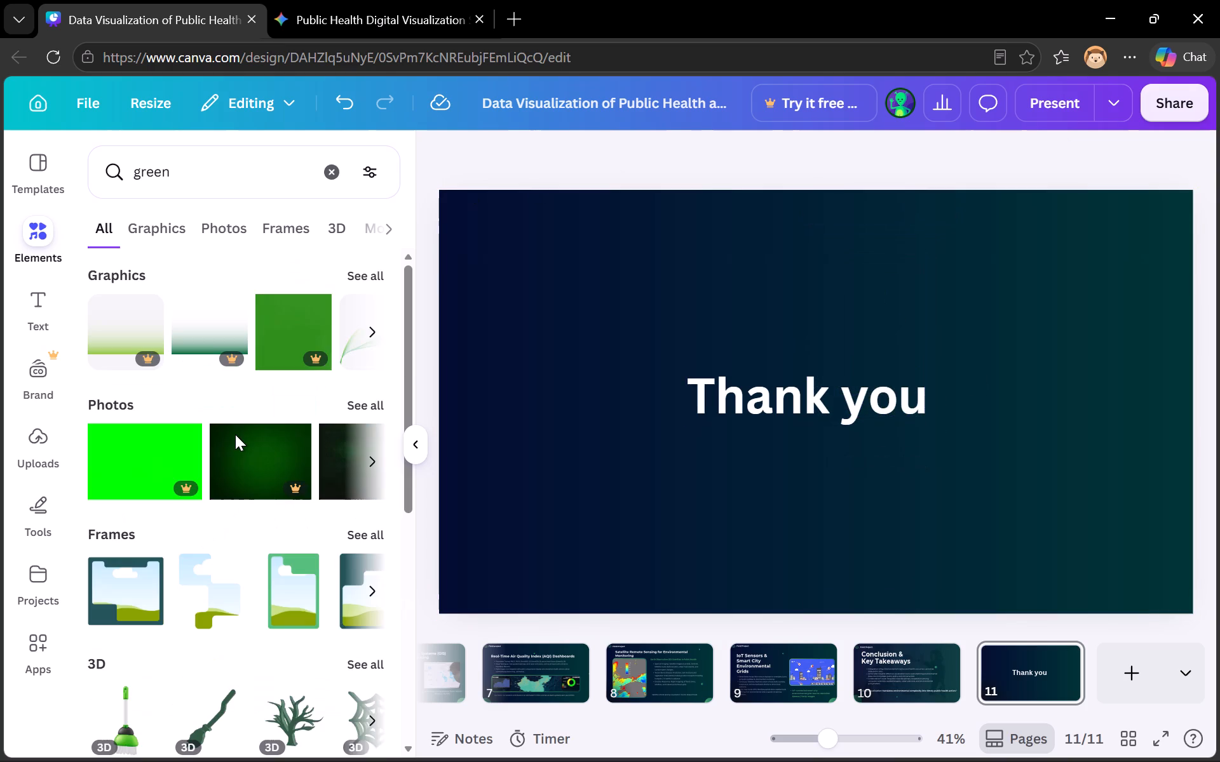
{"action": "scroll", "coordinate": [235, 434], "scroll_direction": "down", "scroll_amount": 9}
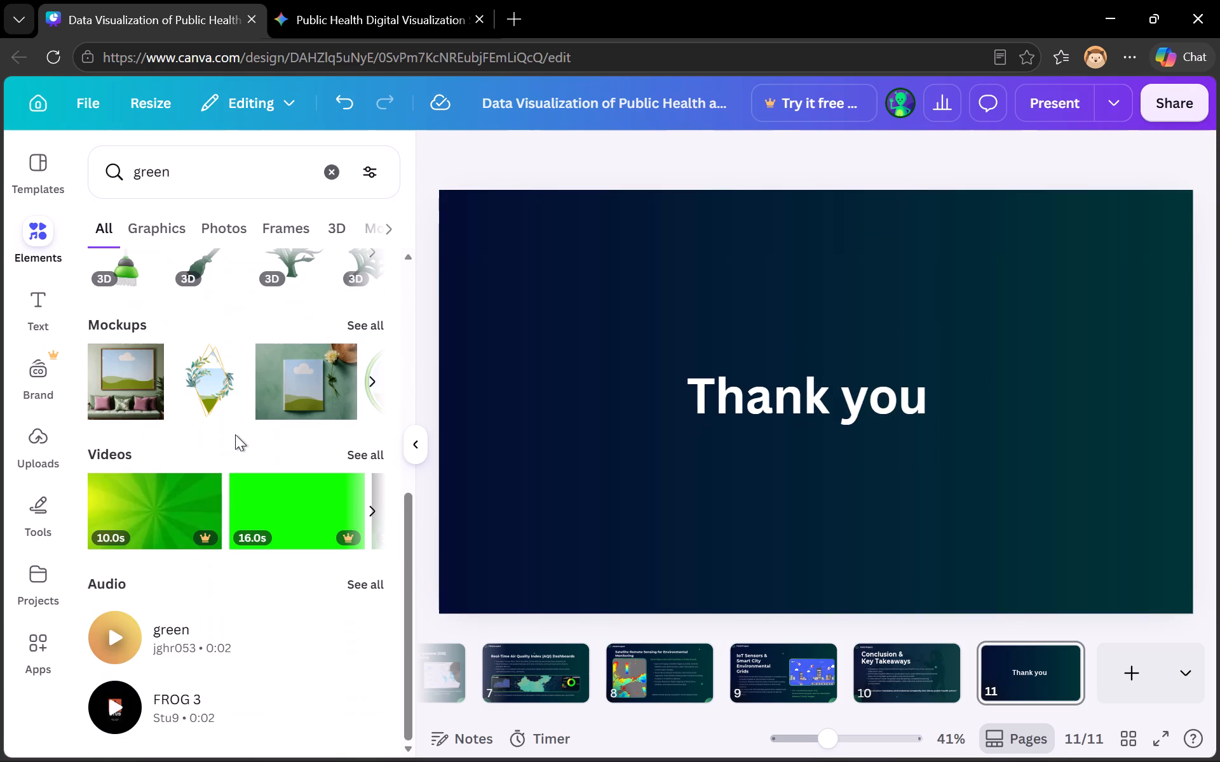
{"action": "scroll", "coordinate": [235, 434], "scroll_direction": "up", "scroll_amount": 3}
{"action": "left_click", "coordinate": [233, 221]}
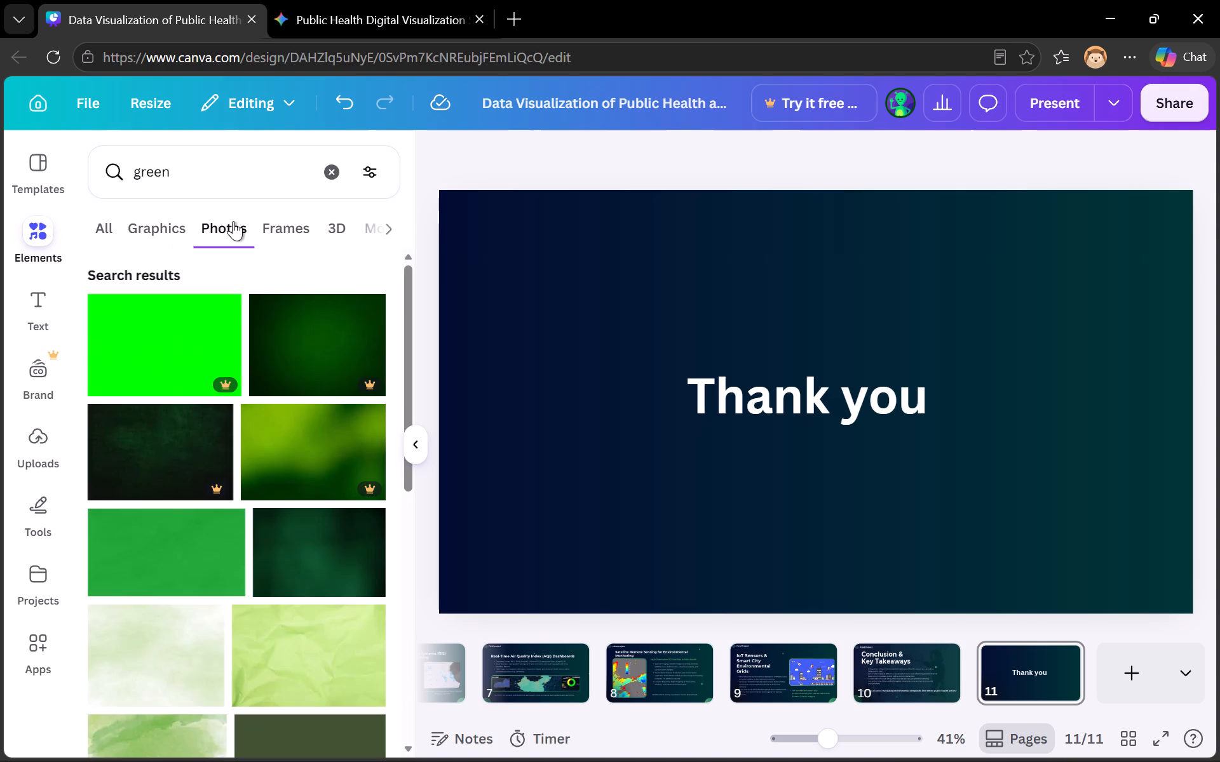
{"action": "left_click", "coordinate": [280, 224]}
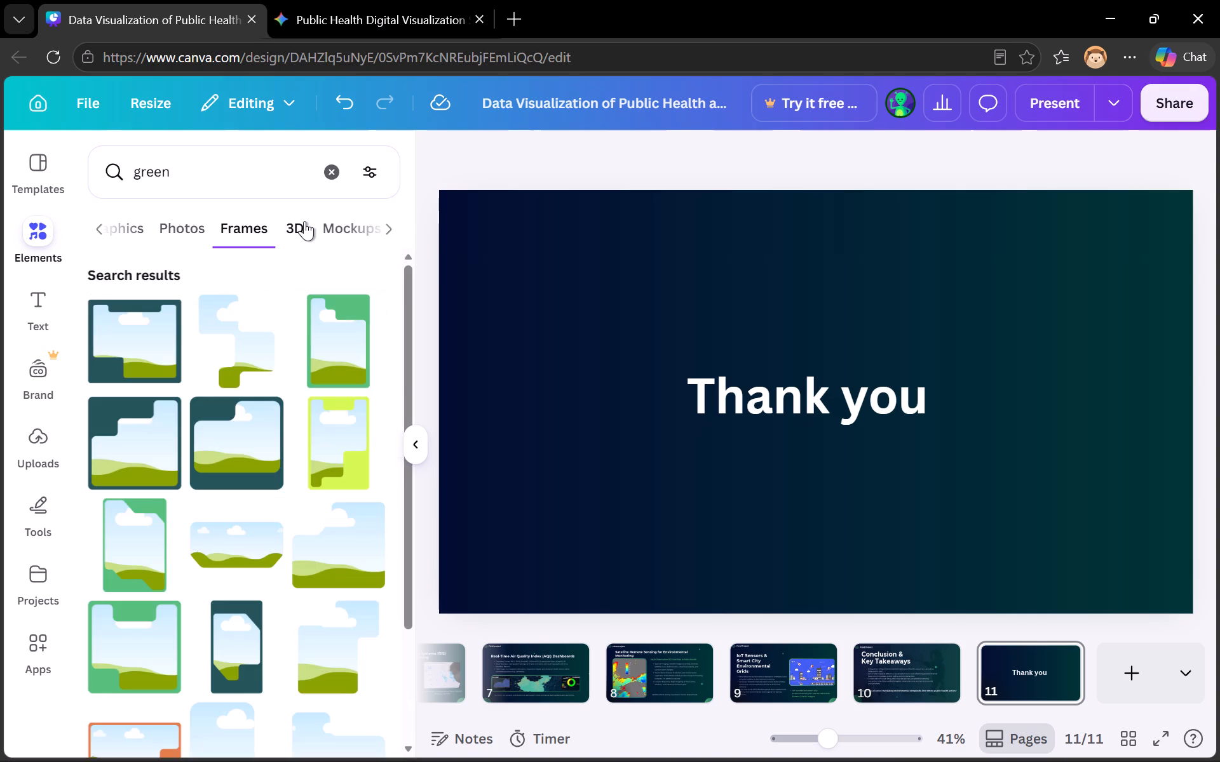
{"action": "left_click", "coordinate": [304, 221]}
{"action": "left_click", "coordinate": [321, 221]}
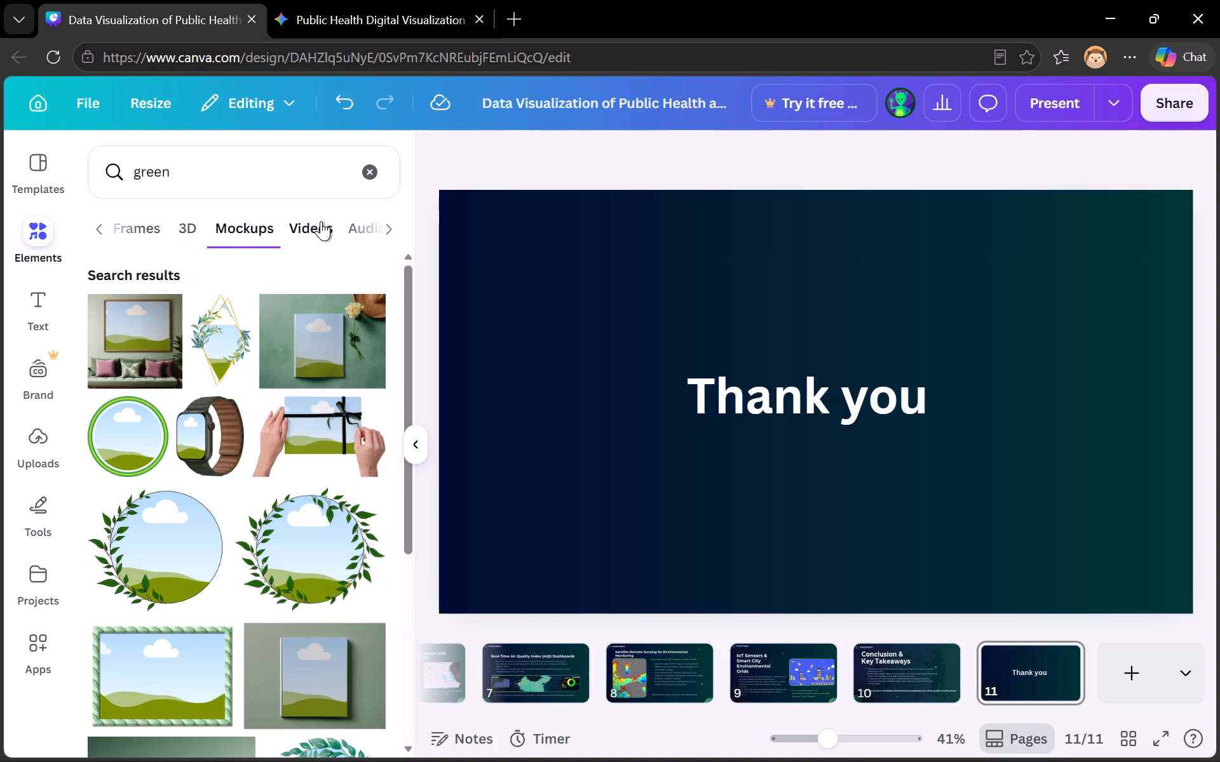
{"action": "left_click", "coordinate": [321, 221]}
{"action": "left_click", "coordinate": [321, 221]}
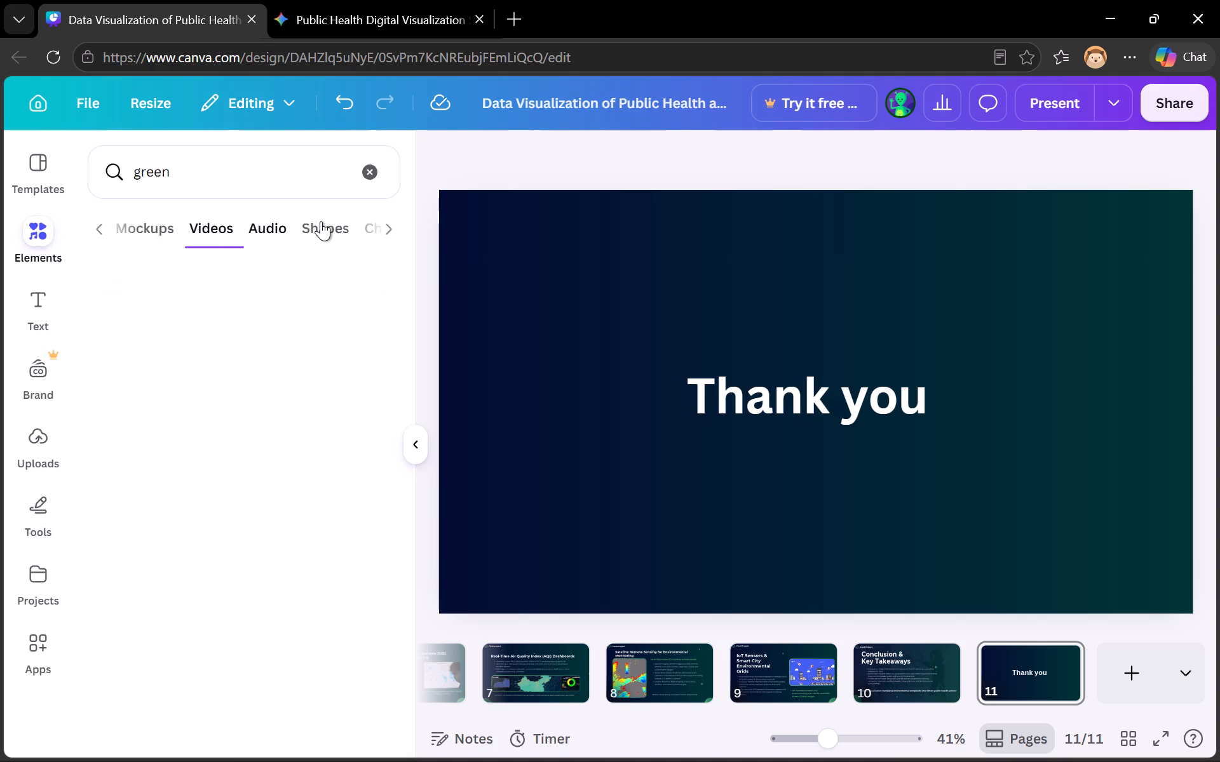
{"action": "left_click", "coordinate": [321, 221]}
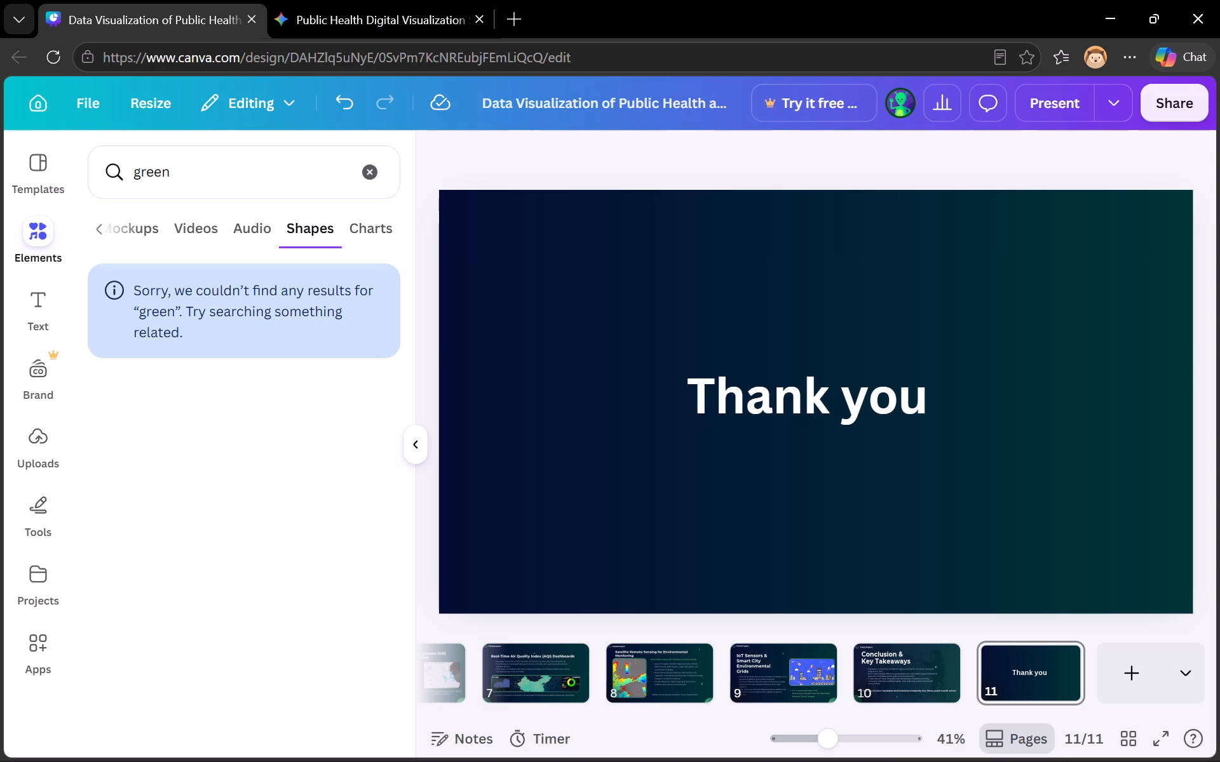
Search the elements for "green leaves" and show all of the matching graphics.
{"action": "left_click", "coordinate": [279, 179]}
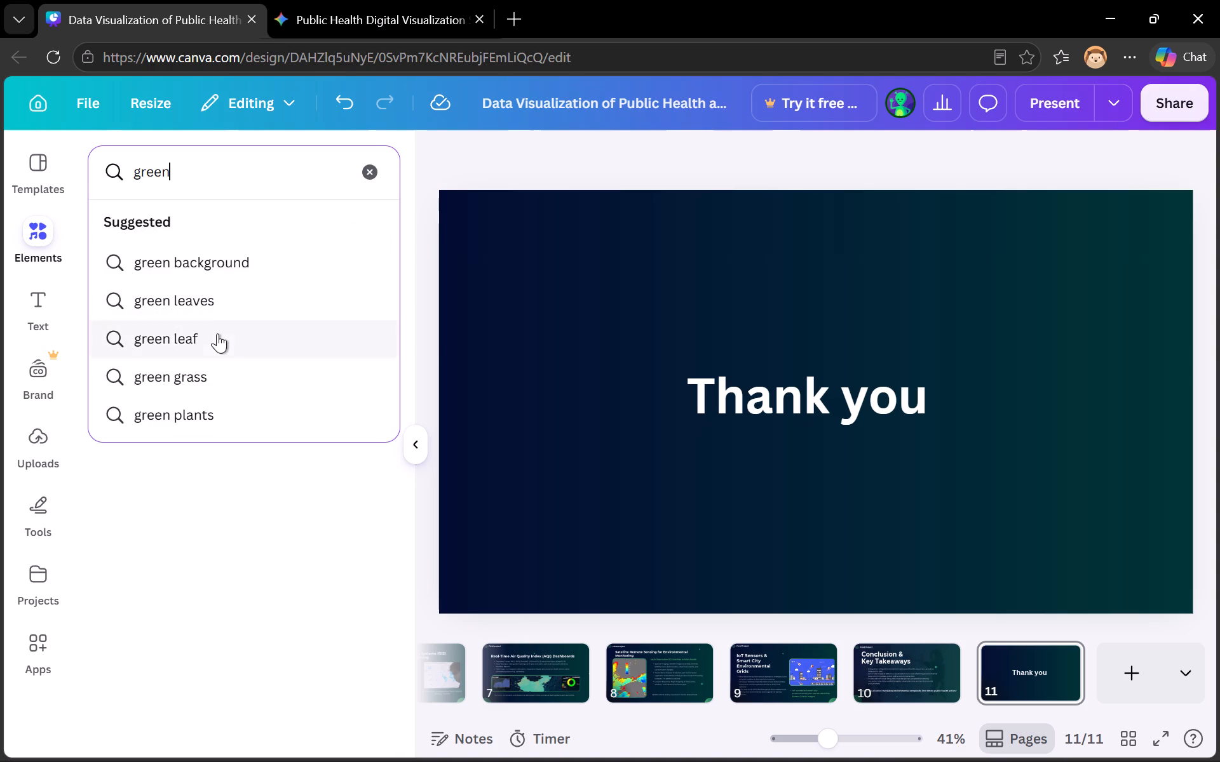
{"action": "left_click", "coordinate": [229, 295]}
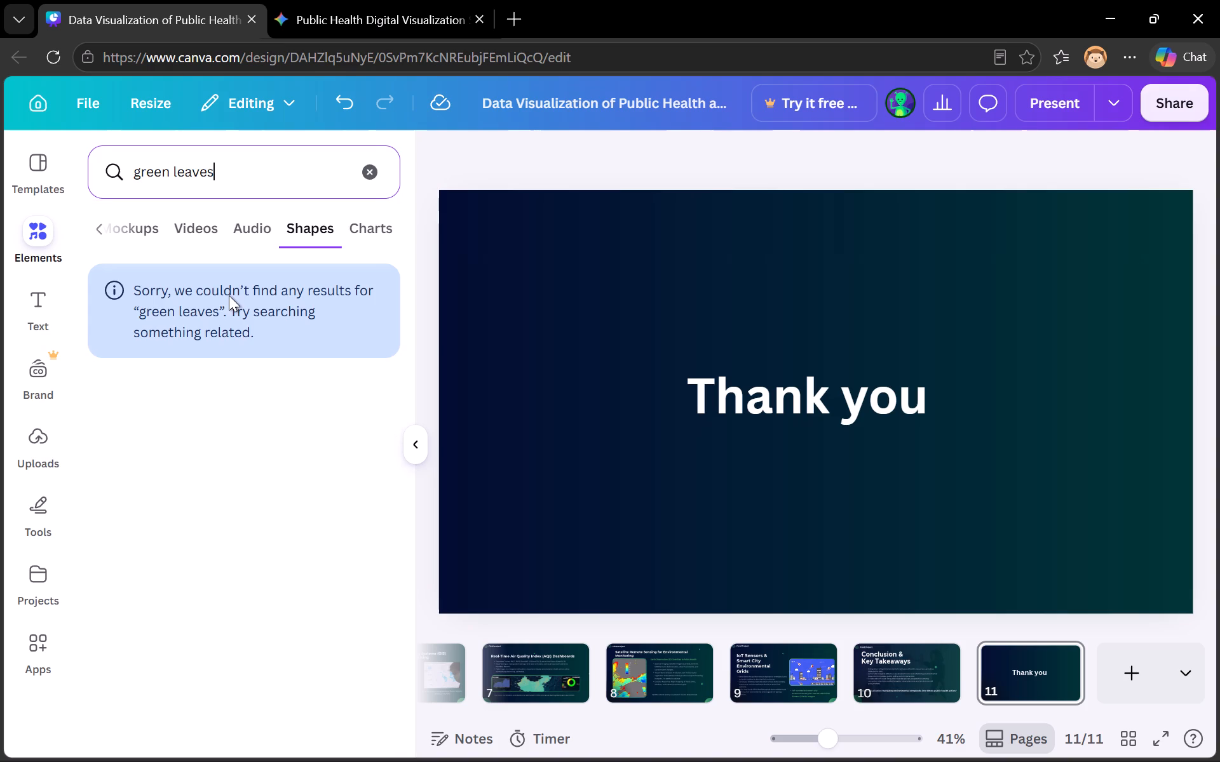
{"action": "left_click", "coordinate": [98, 227]}
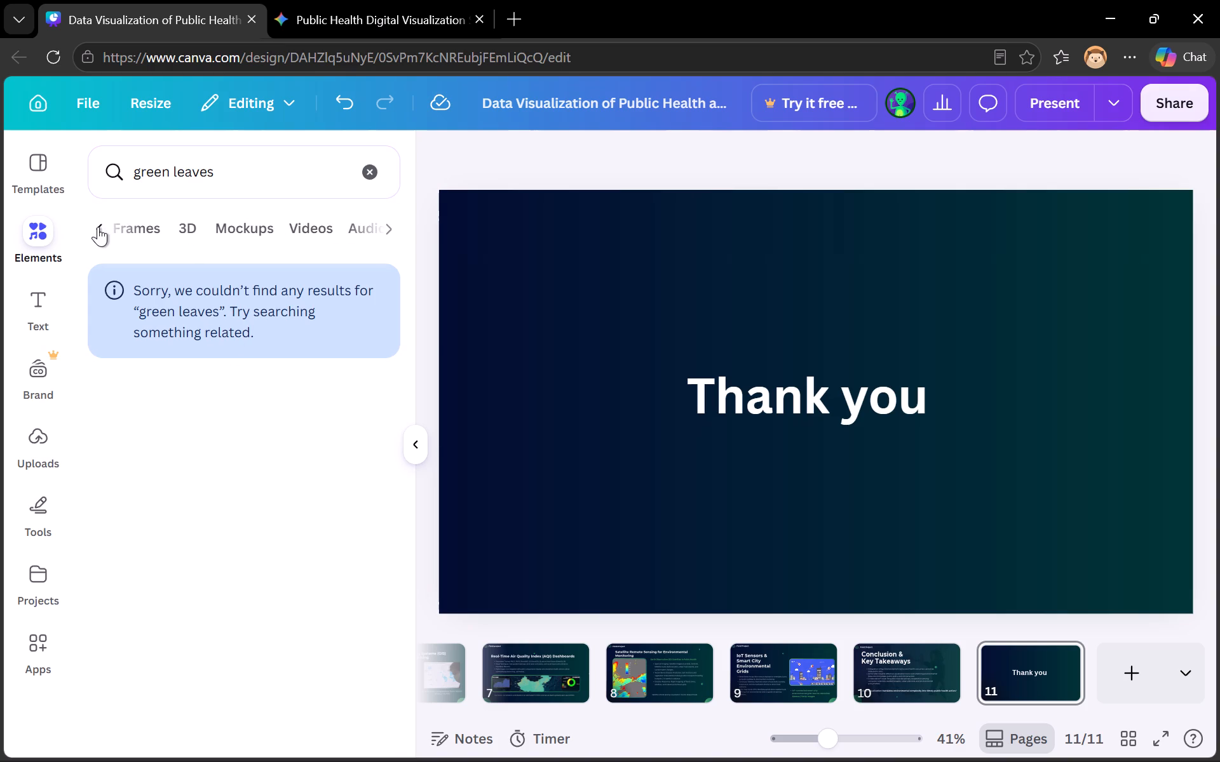
{"action": "scroll", "coordinate": [130, 219], "scroll_direction": "right", "scroll_amount": 5}
{"action": "left_click", "coordinate": [104, 227]}
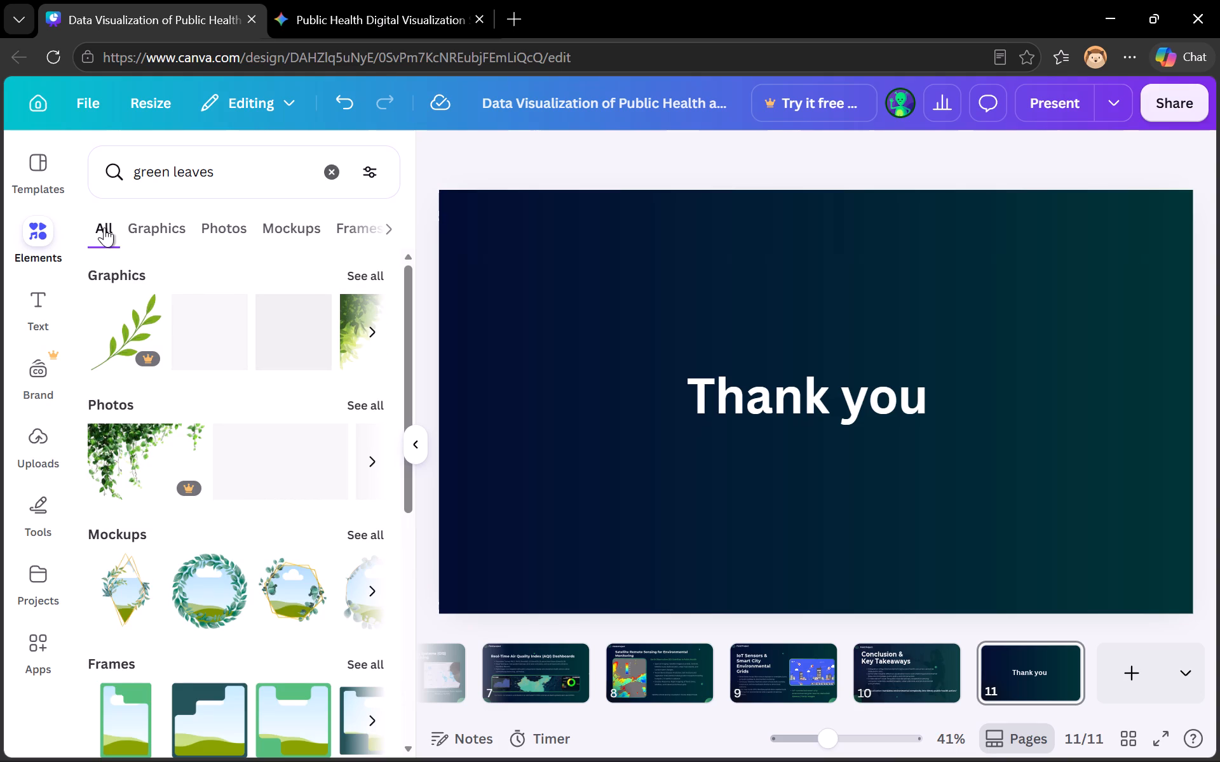
{"action": "scroll", "coordinate": [142, 512], "scroll_direction": "down", "scroll_amount": 1}
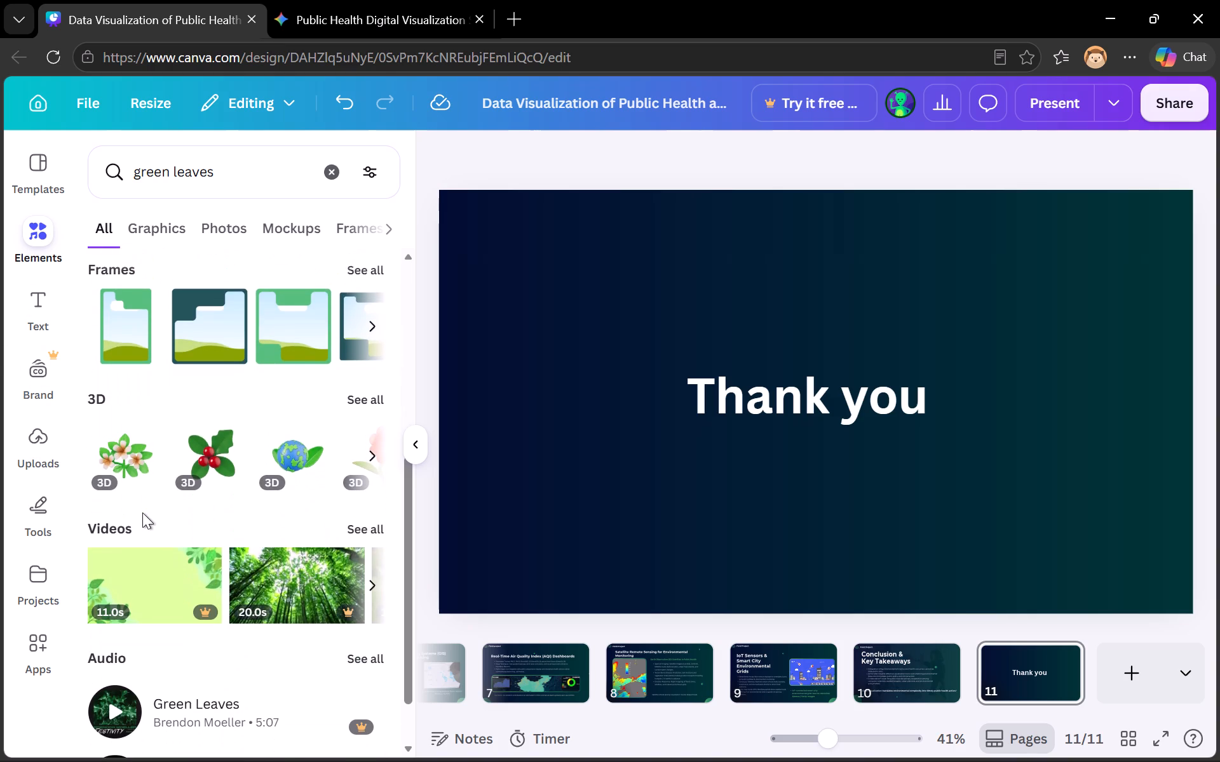
{"action": "scroll", "coordinate": [142, 512], "scroll_direction": "down", "scroll_amount": 2}
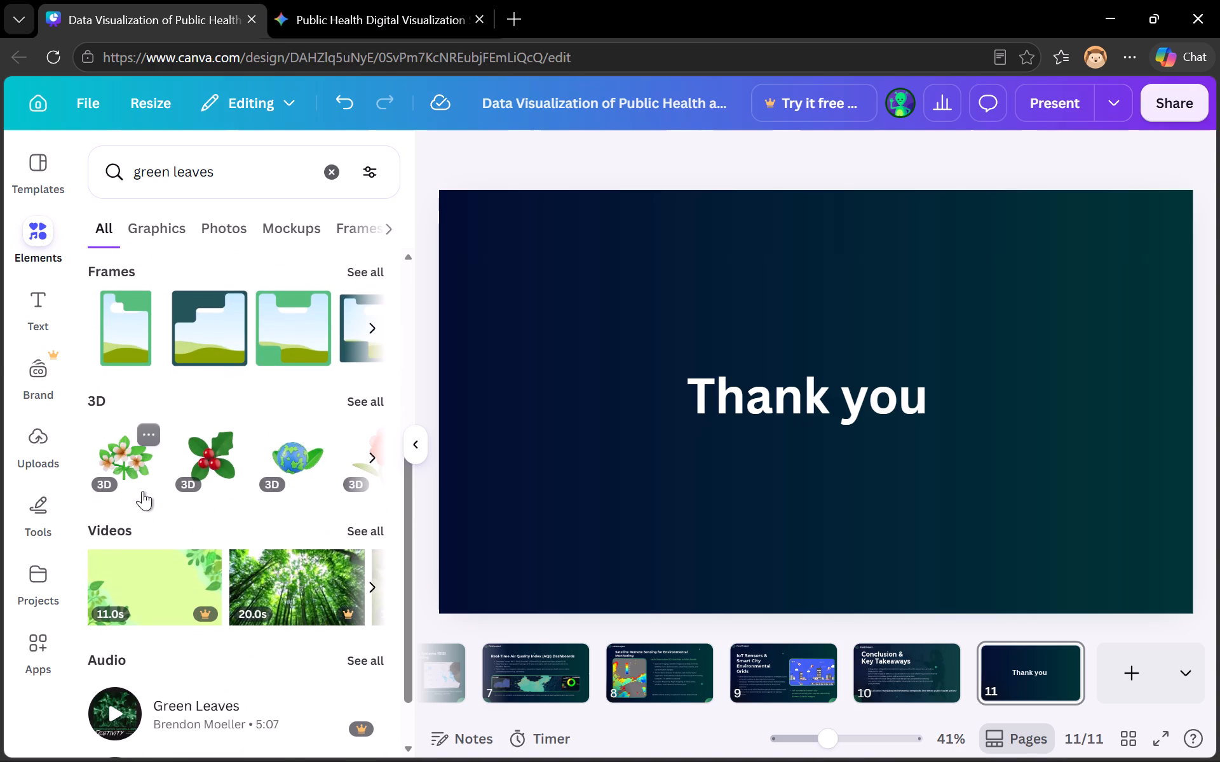
{"action": "scroll", "coordinate": [276, 537], "scroll_direction": "down", "scroll_amount": 3}
{"action": "scroll", "coordinate": [276, 537], "scroll_direction": "up", "scroll_amount": 7}
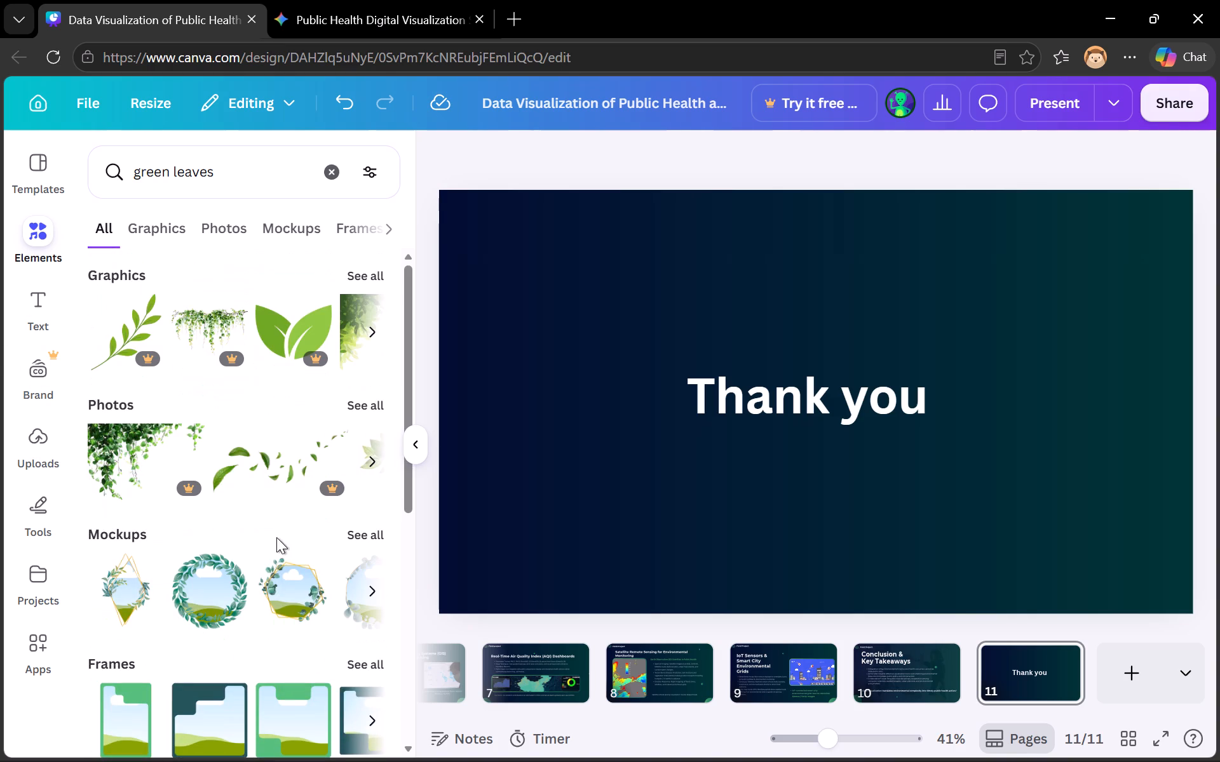
{"action": "left_click", "coordinate": [369, 271]}
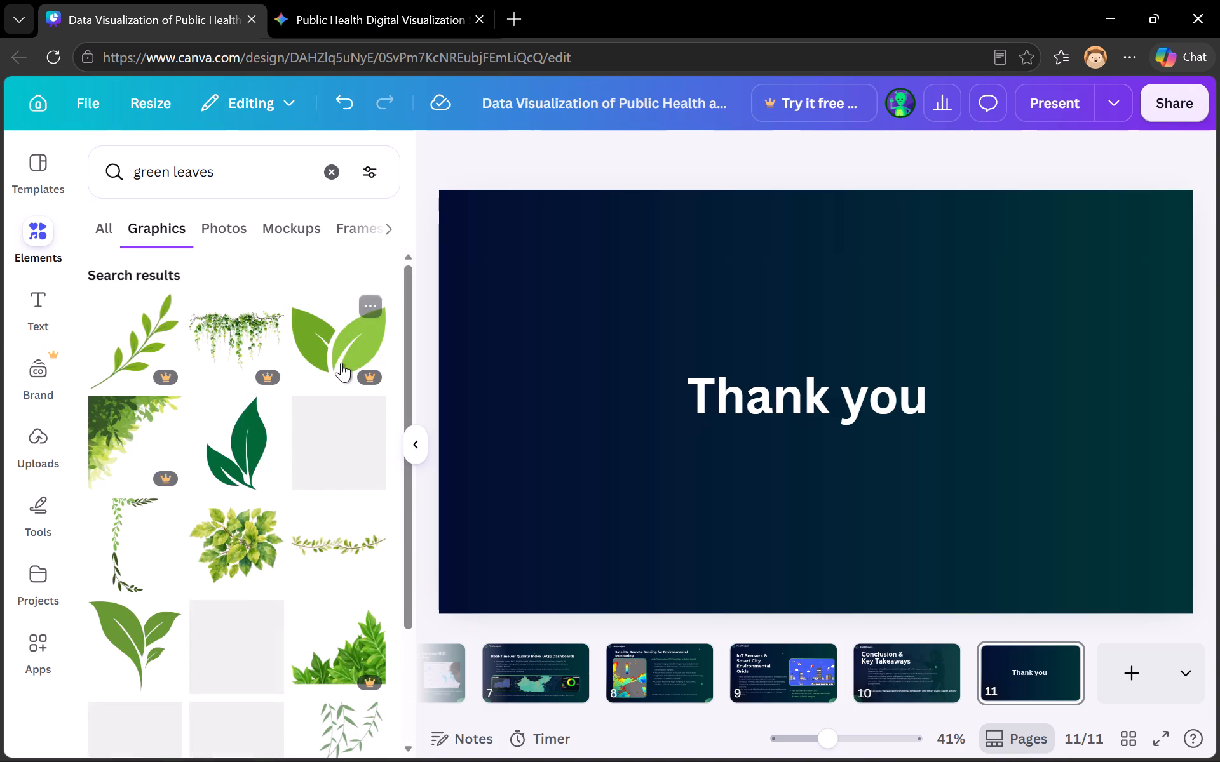
Add the dark green two-leaf graphic to page 11, aligned to the slide's left edge and enlarged to full slide height.
{"action": "left_click", "coordinate": [247, 439]}
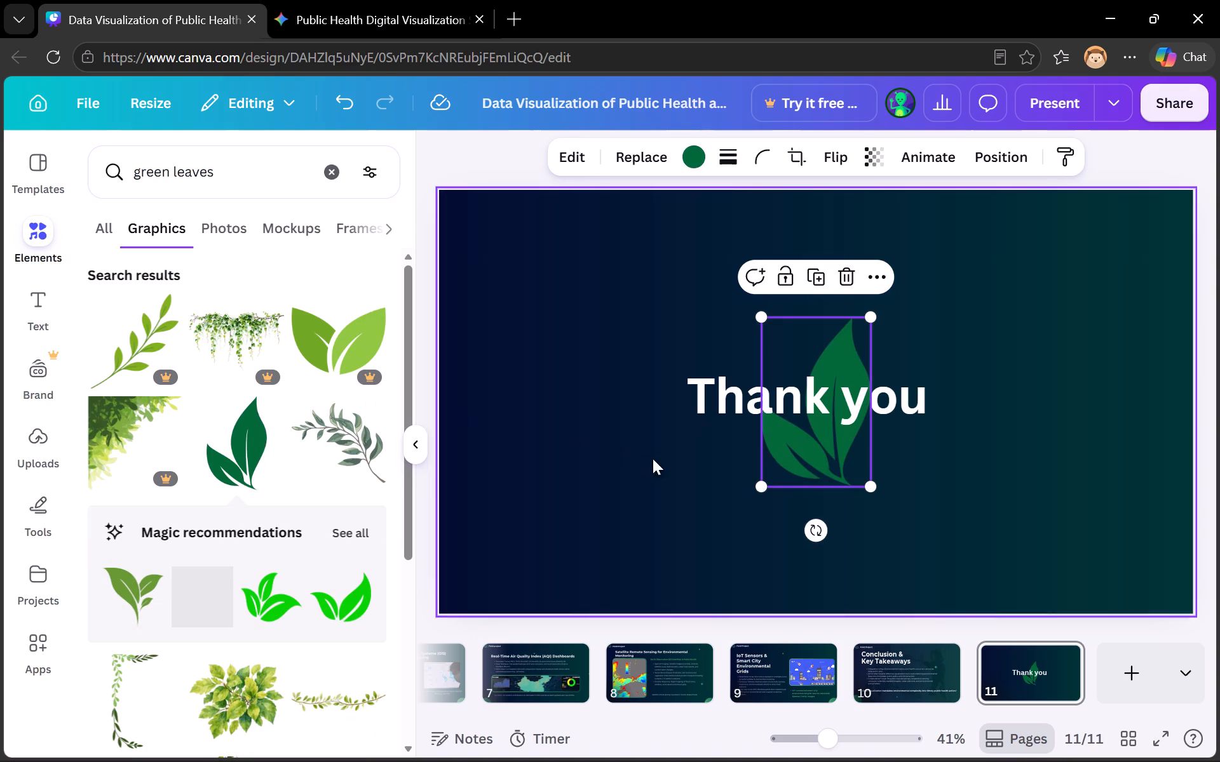
{"action": "left_click_drag", "start_coordinate": [822, 438], "coordinate": [542, 471]}
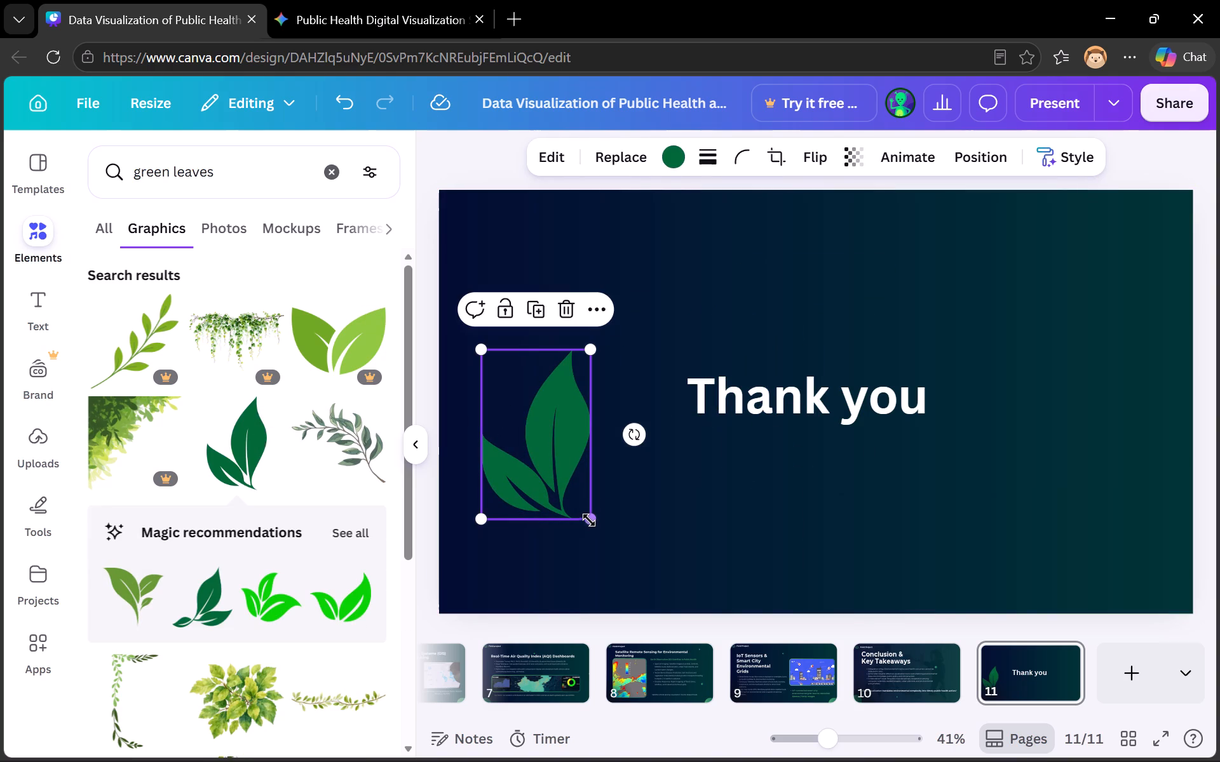
{"action": "left_click_drag", "start_coordinate": [589, 521], "coordinate": [737, 620]}
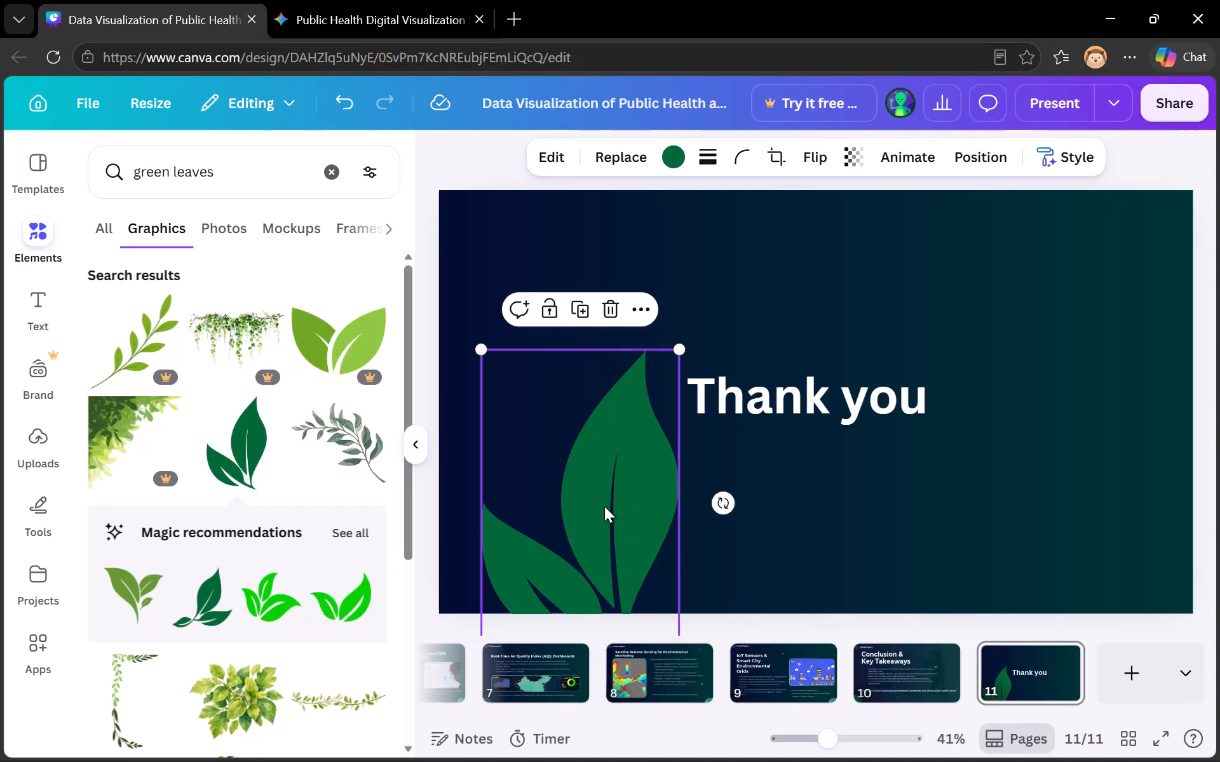
{"action": "left_click_drag", "start_coordinate": [604, 506], "coordinate": [817, 399]}
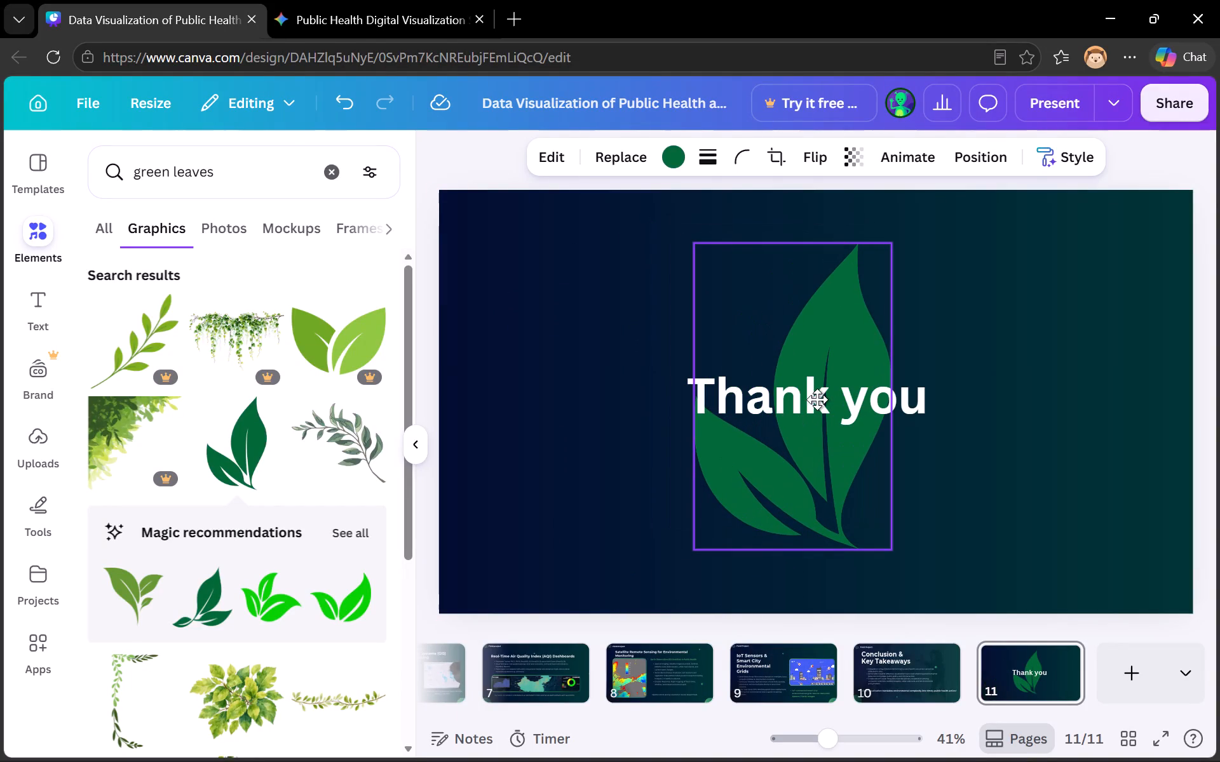
{"action": "left_click_drag", "start_coordinate": [817, 399], "coordinate": [585, 403]}
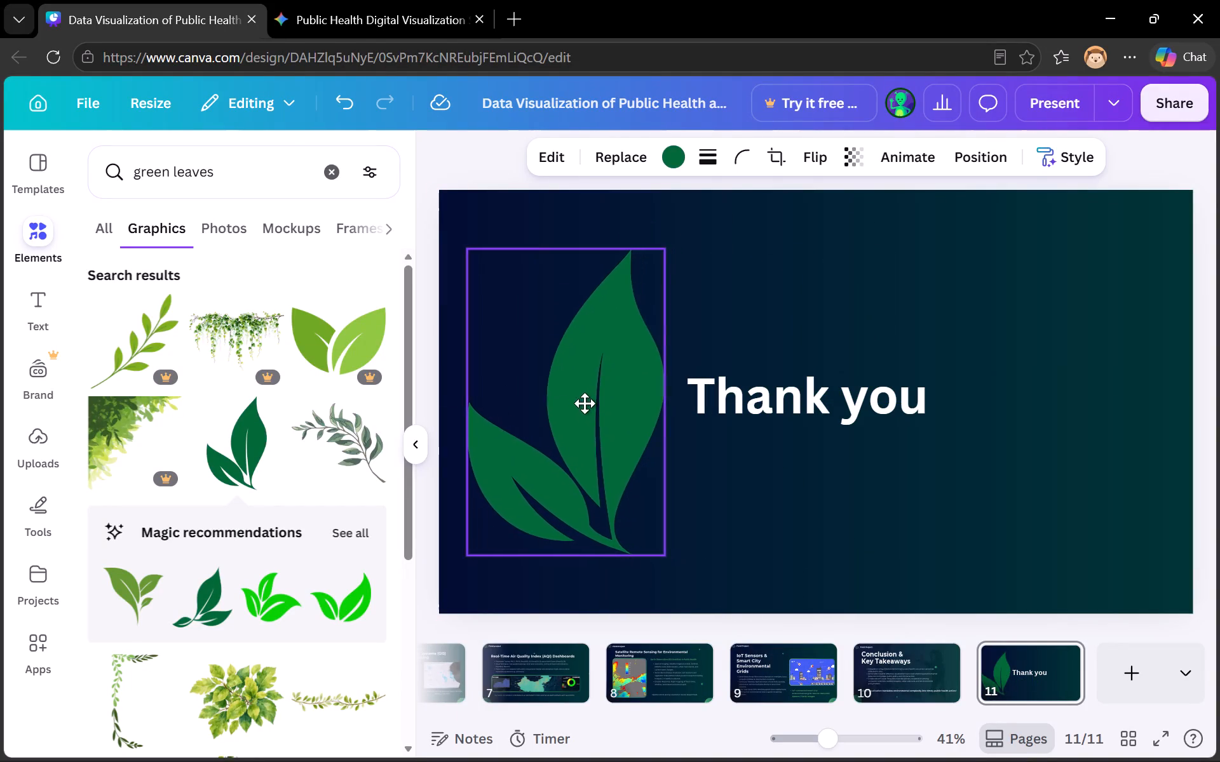
{"action": "left_click_drag", "start_coordinate": [585, 403], "coordinate": [565, 349]}
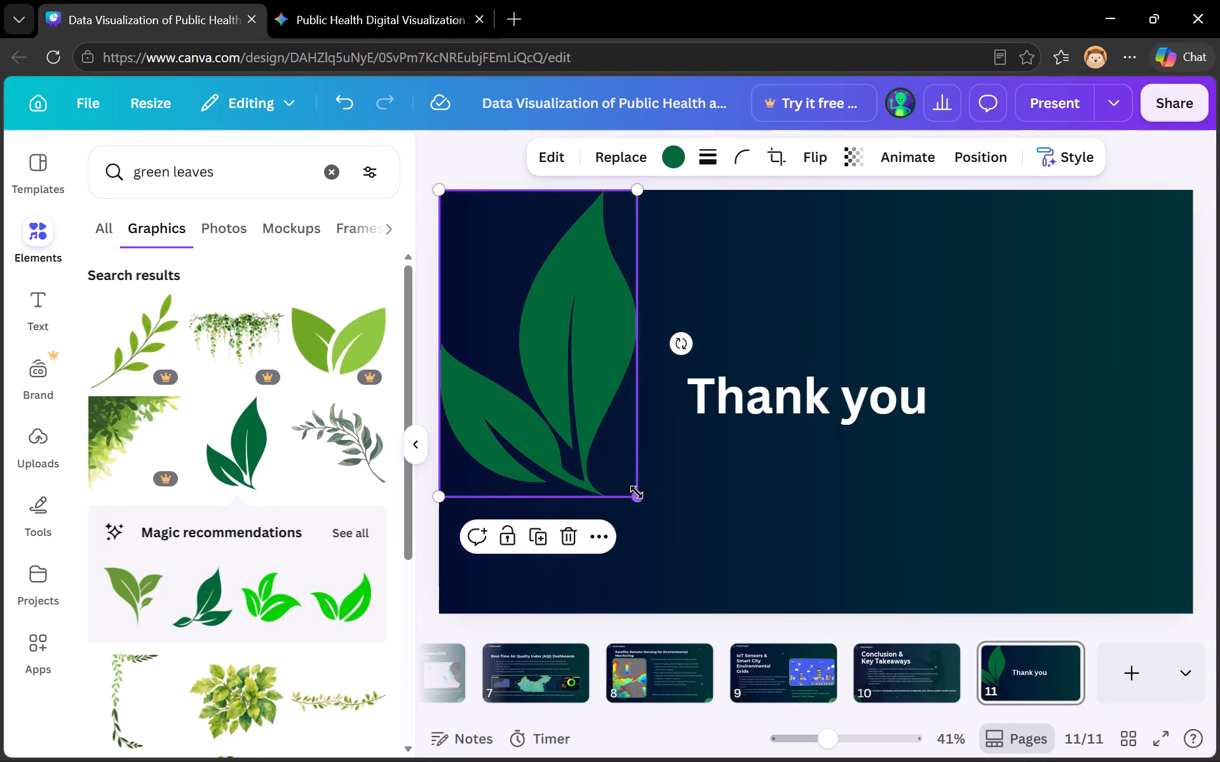
{"action": "left_click_drag", "start_coordinate": [637, 492], "coordinate": [690, 607]}
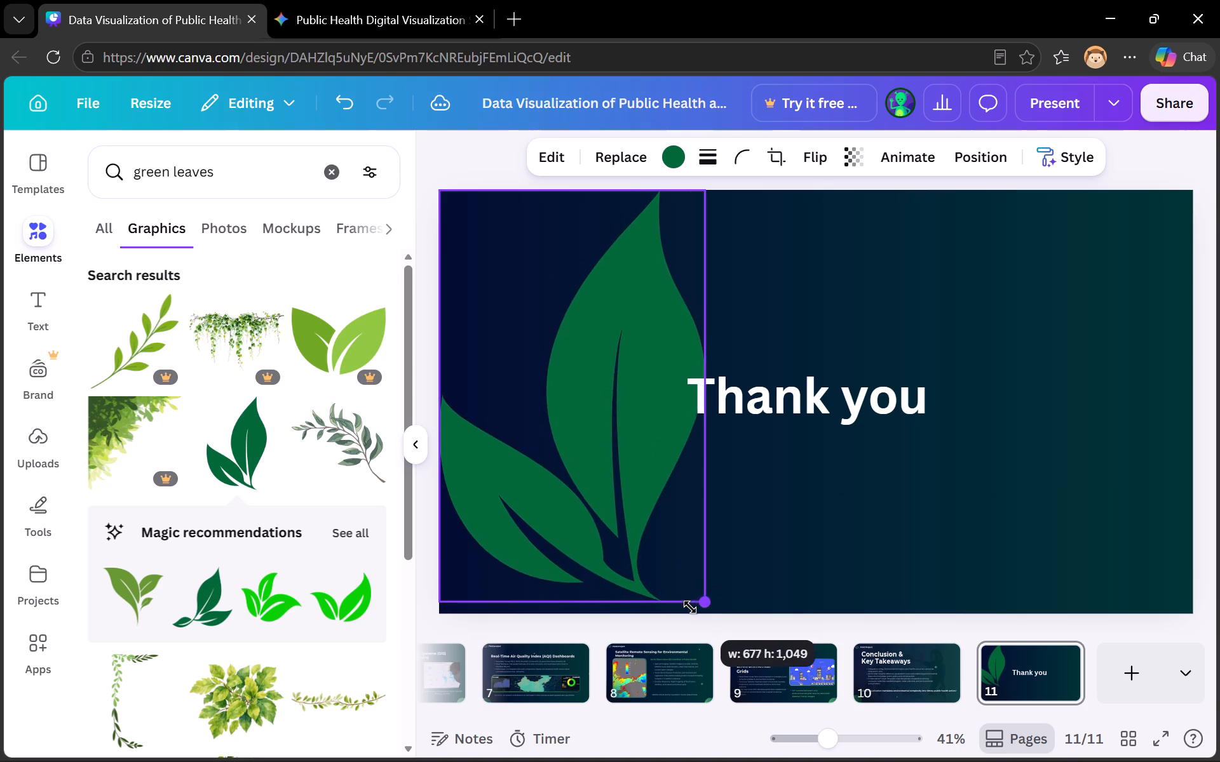
{"action": "left_click_drag", "start_coordinate": [690, 607], "coordinate": [691, 618]}
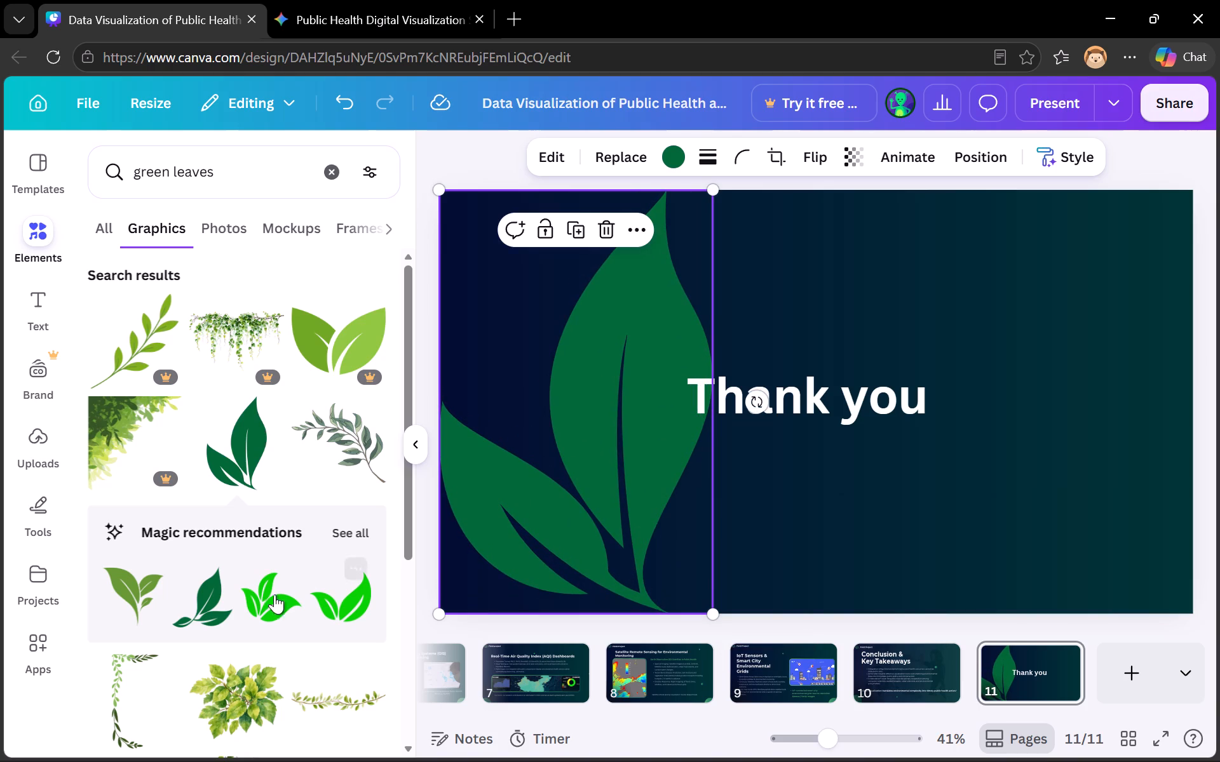
Add the recommended dark green three-leaf graphic against page 11's right edge and enlarge it to full slide height.
{"action": "left_click", "coordinate": [205, 613]}
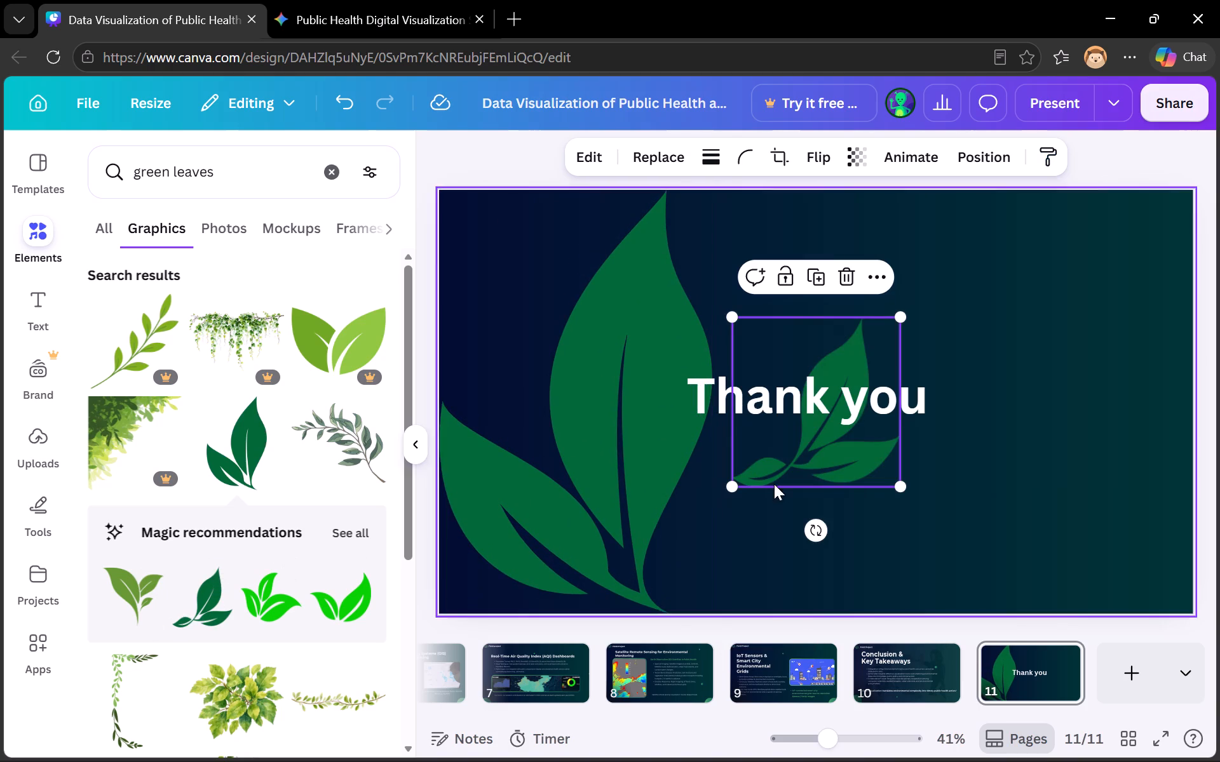
{"action": "left_click_drag", "start_coordinate": [806, 458], "coordinate": [1099, 334]}
{"action": "left_click_drag", "start_coordinate": [1025, 364], "coordinate": [862, 623]}
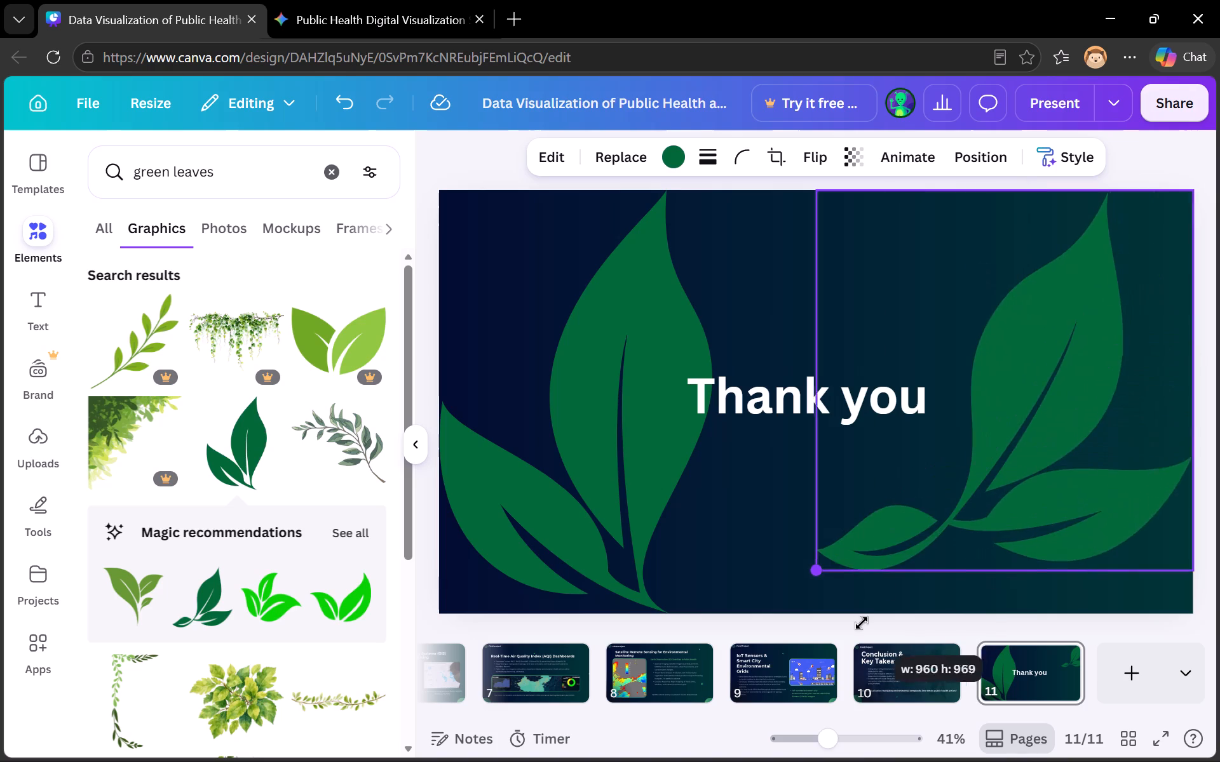
{"action": "left_click_drag", "start_coordinate": [862, 623], "coordinate": [837, 681]}
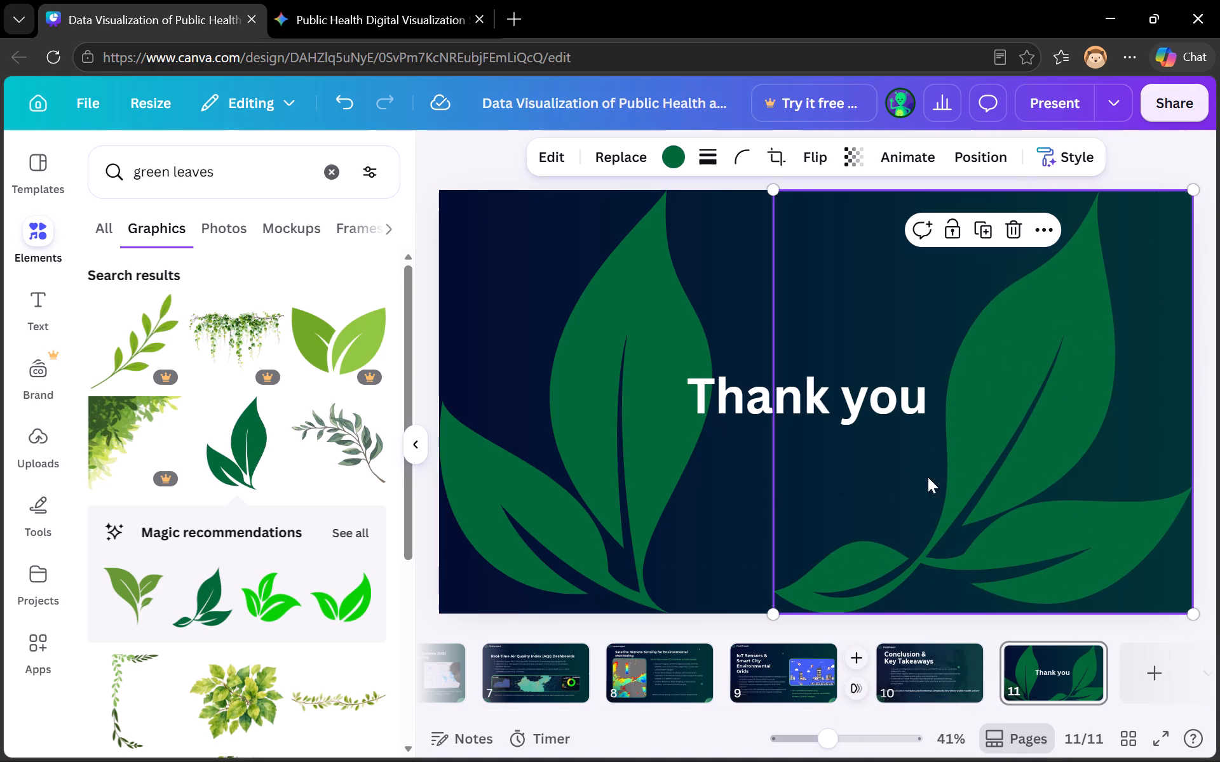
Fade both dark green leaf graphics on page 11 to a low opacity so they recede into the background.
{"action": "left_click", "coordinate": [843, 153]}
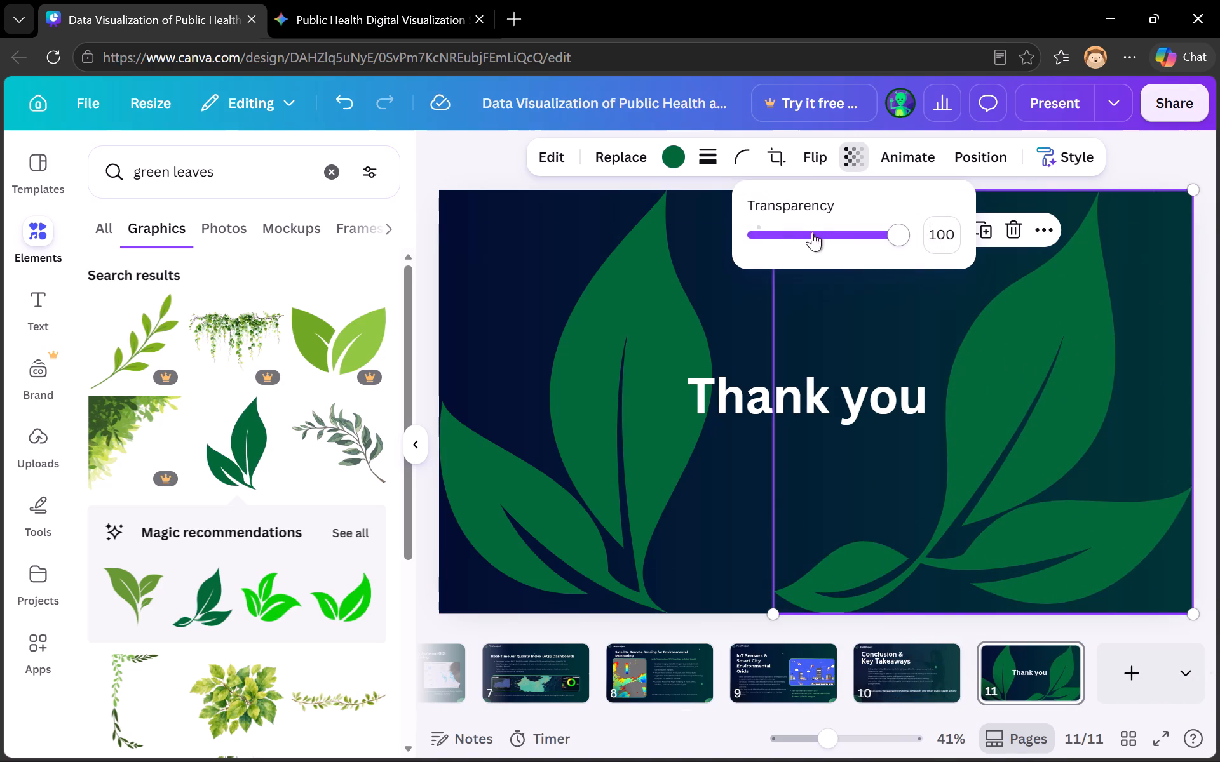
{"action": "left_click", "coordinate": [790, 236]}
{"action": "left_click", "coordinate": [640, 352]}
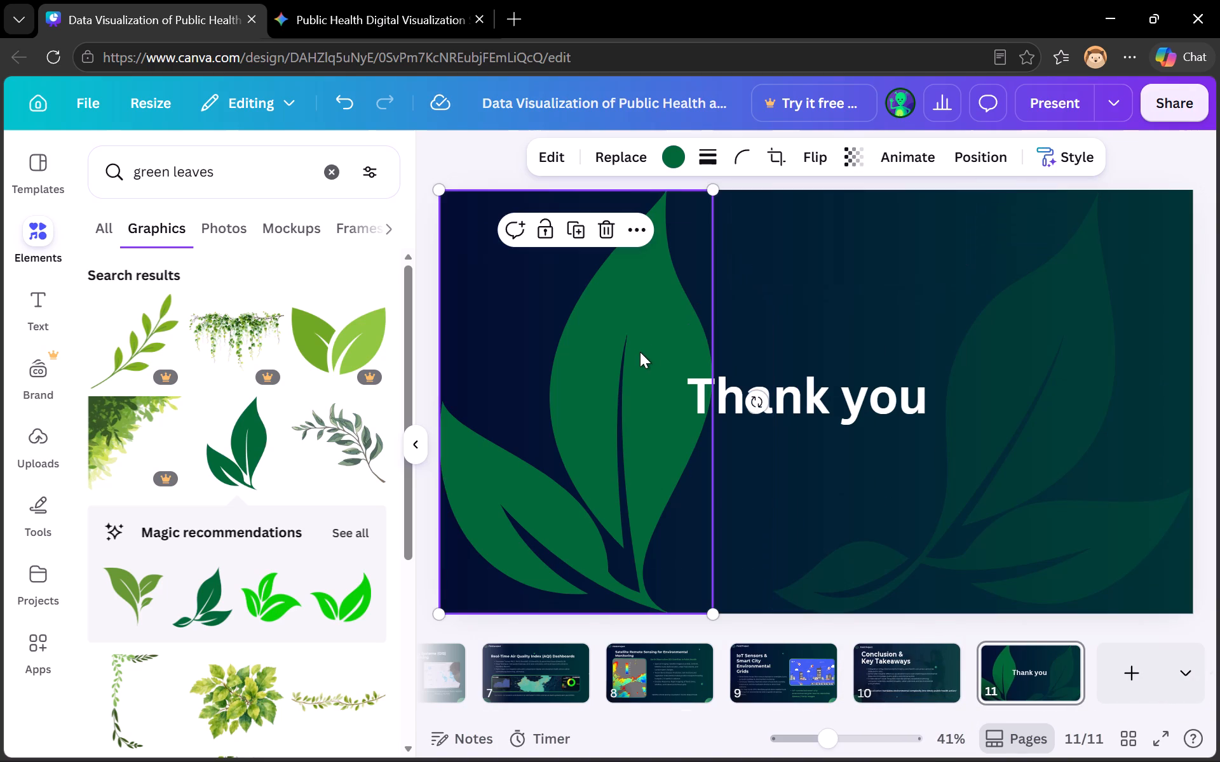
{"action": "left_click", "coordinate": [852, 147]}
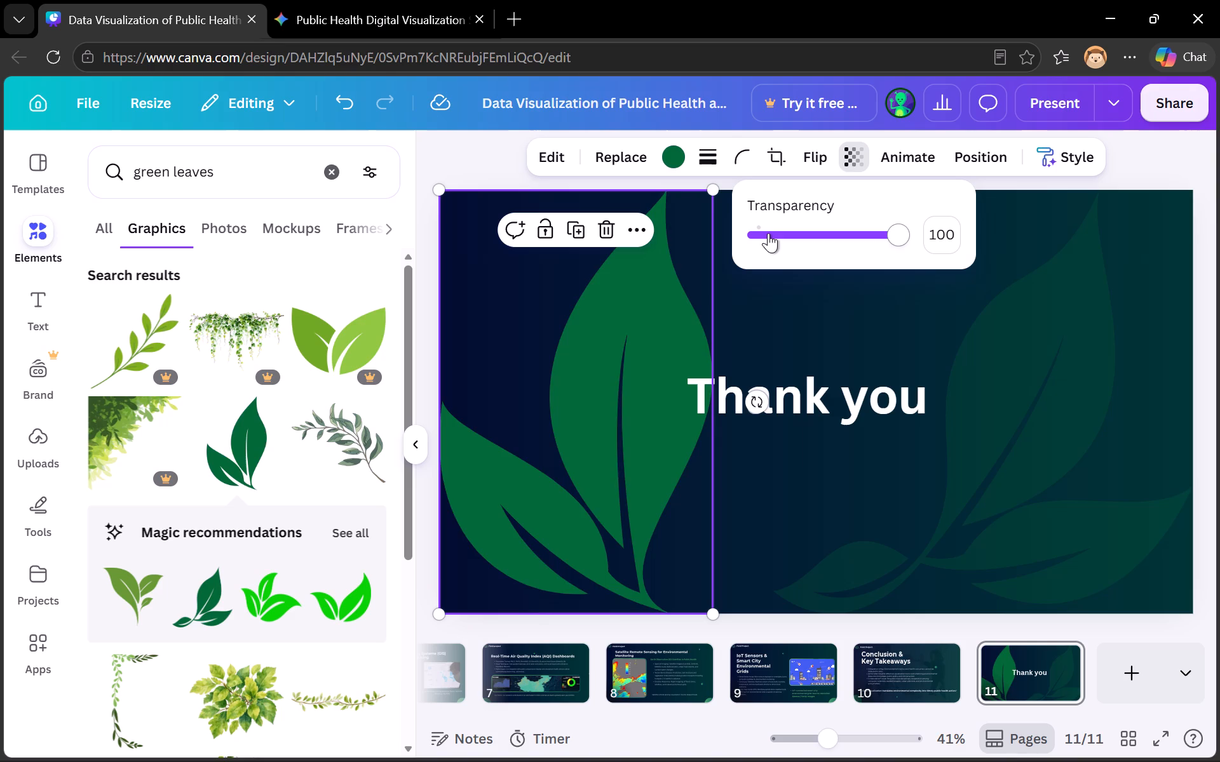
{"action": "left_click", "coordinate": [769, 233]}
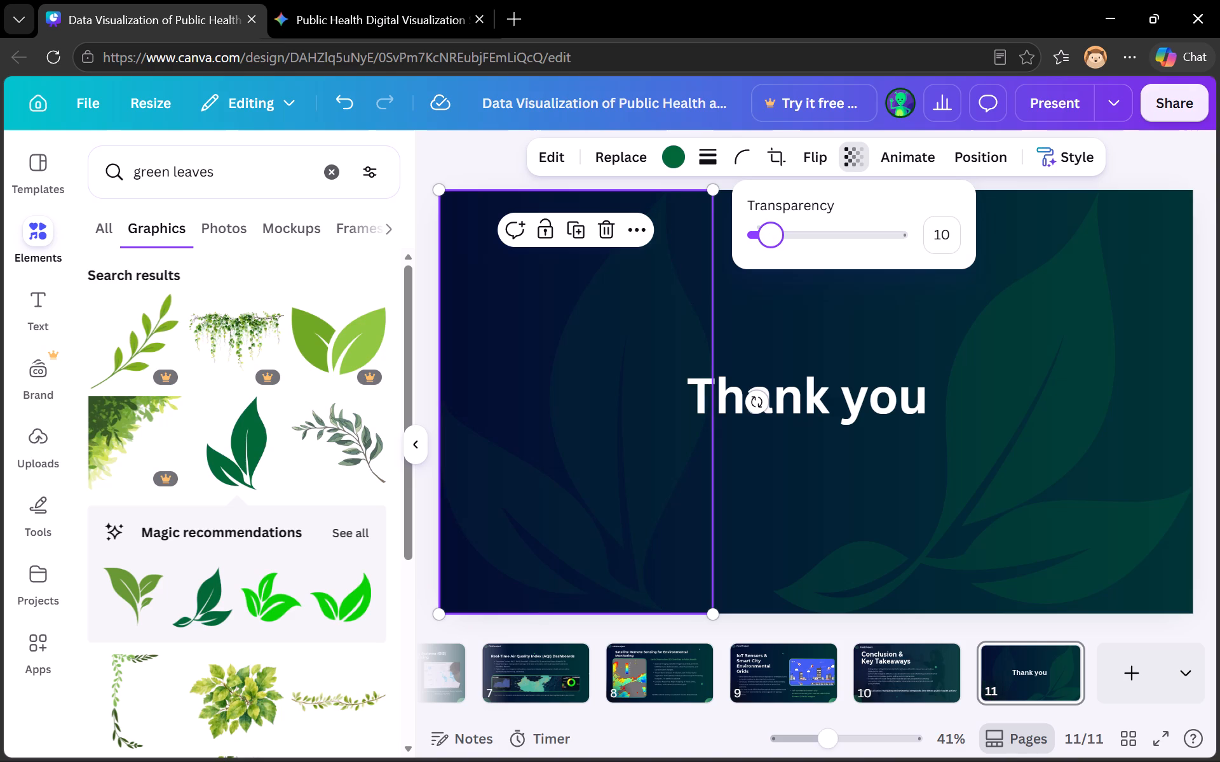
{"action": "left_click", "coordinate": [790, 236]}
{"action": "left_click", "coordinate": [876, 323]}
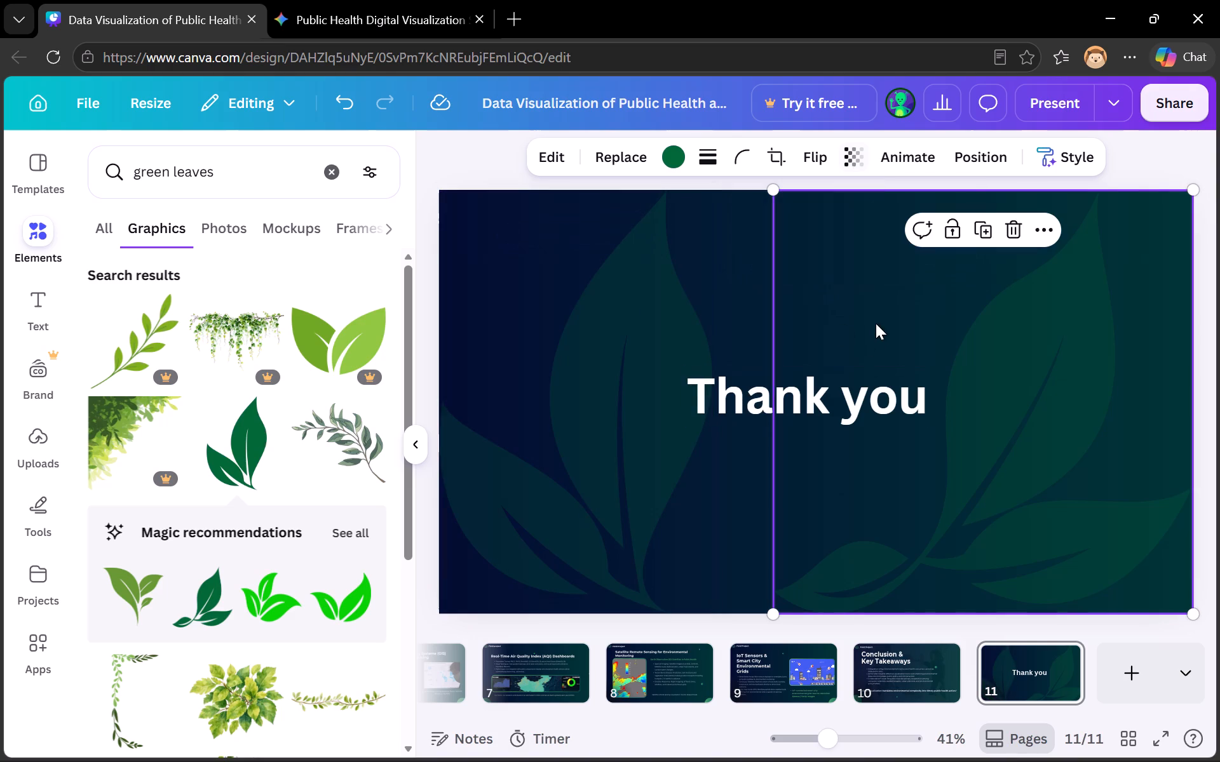
Enlarge the "Thank you" text to font size 101 and recentre it horizontally on the slide.
{"action": "left_click", "coordinate": [830, 403]}
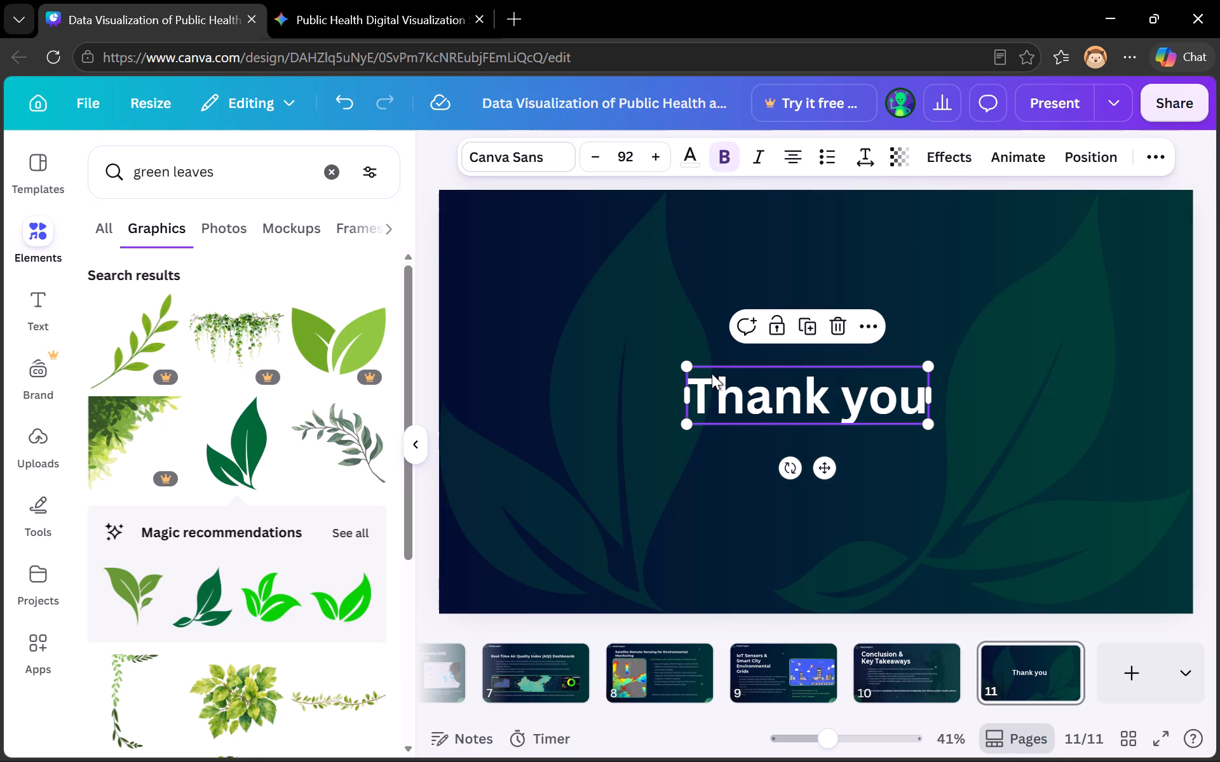
{"action": "left_click_drag", "start_coordinate": [686, 366], "coordinate": [667, 351]}
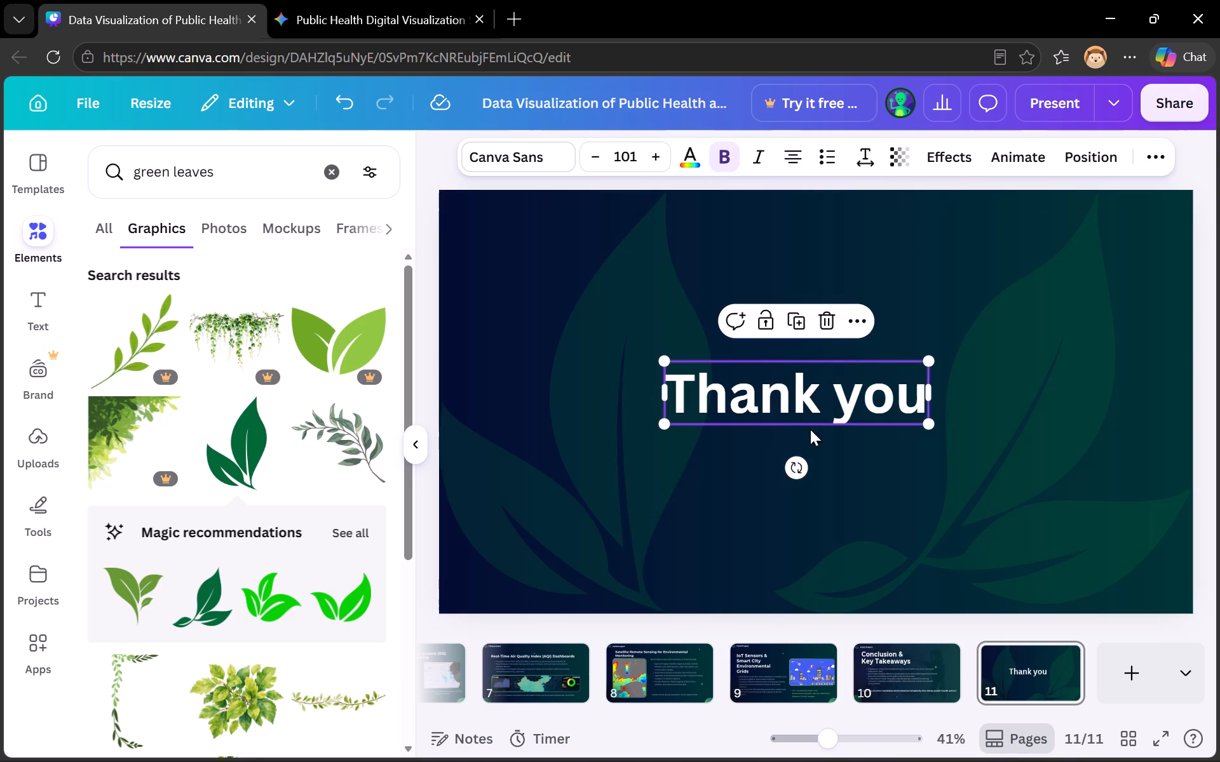
{"action": "left_click", "coordinate": [695, 481]}
{"action": "left_click_drag", "start_coordinate": [823, 393], "coordinate": [832, 392]}
{"action": "left_click_drag", "start_coordinate": [832, 392], "coordinate": [835, 391]}
Add the green monstera leaf graphic to page 11, enlarge it to nearly full slide height and set its transparency to 17.
{"action": "scroll", "coordinate": [310, 585], "scroll_direction": "down", "scroll_amount": 1}
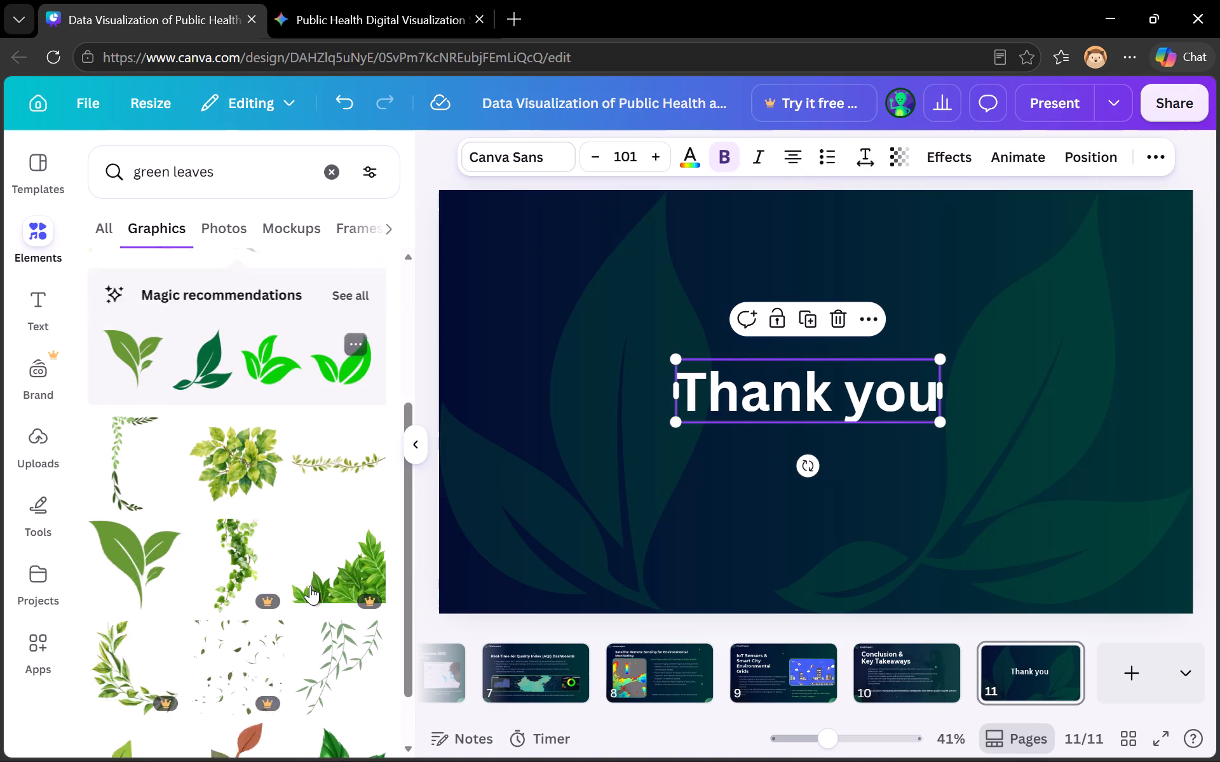
{"action": "scroll", "coordinate": [310, 585], "scroll_direction": "down", "scroll_amount": 1}
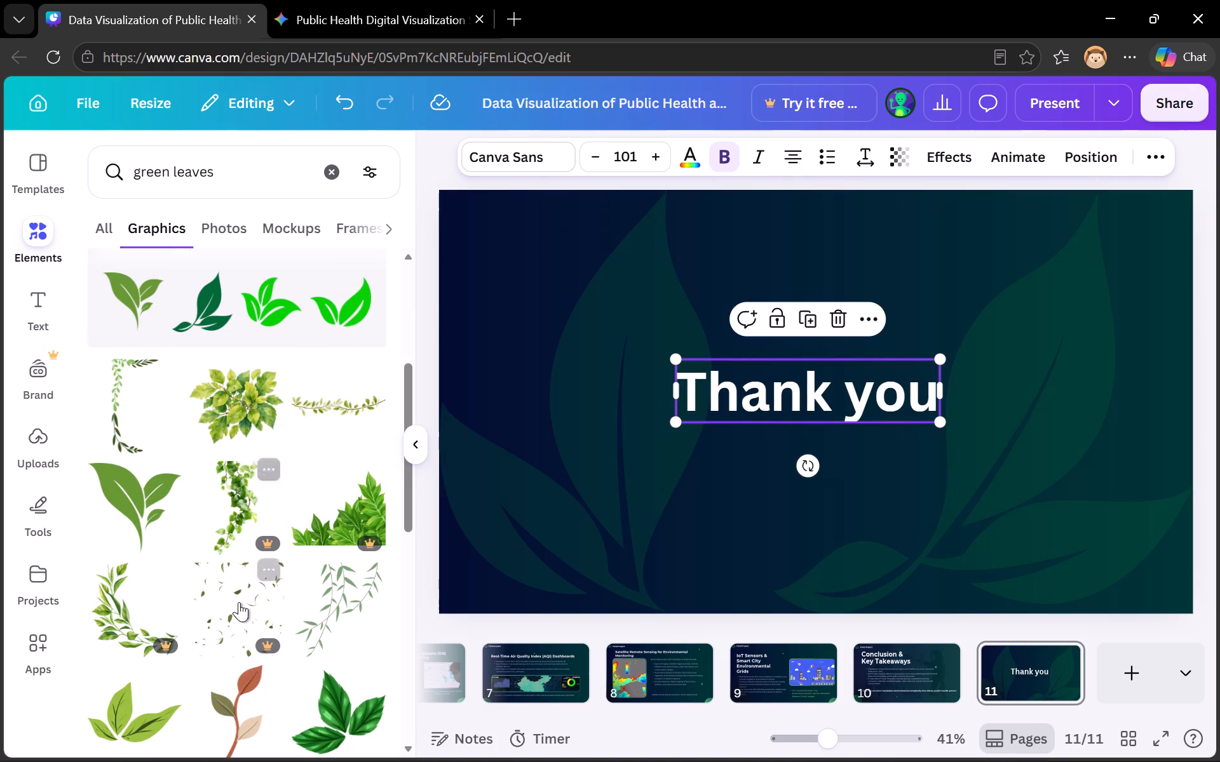
{"action": "scroll", "coordinate": [239, 602], "scroll_direction": "down", "scroll_amount": 3}
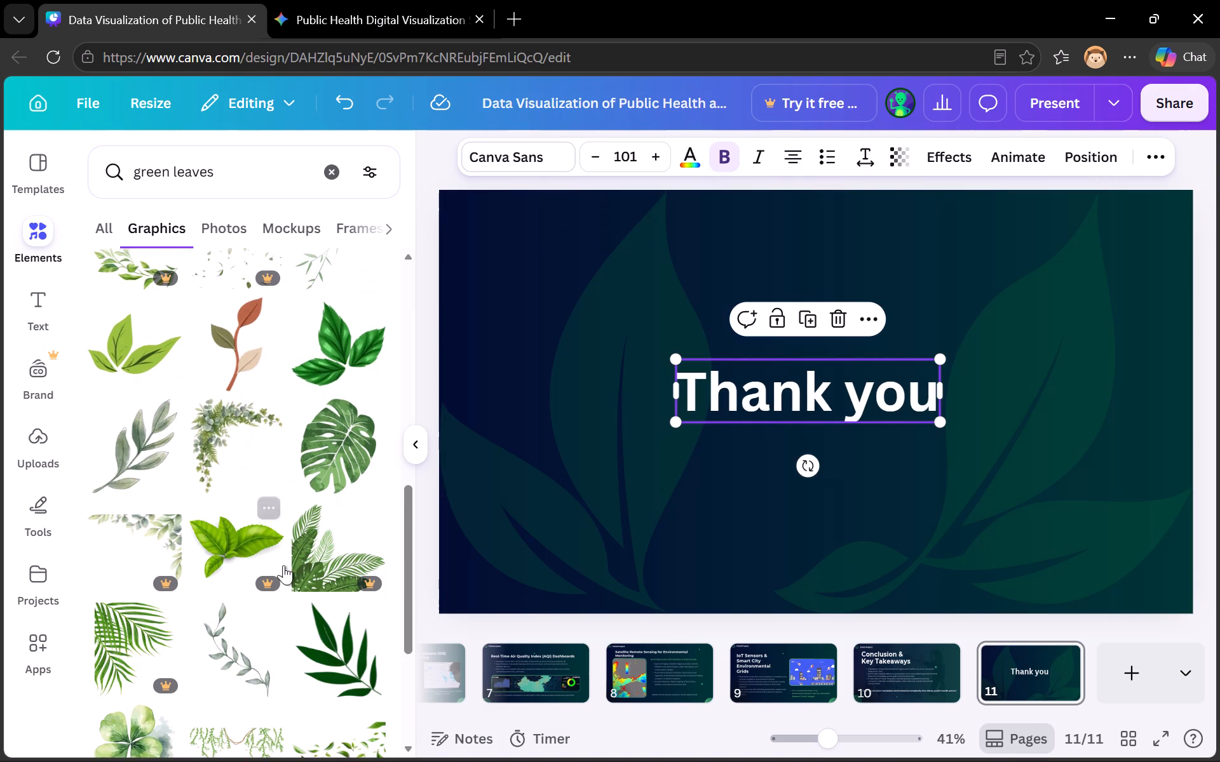
{"action": "left_click", "coordinate": [333, 474]}
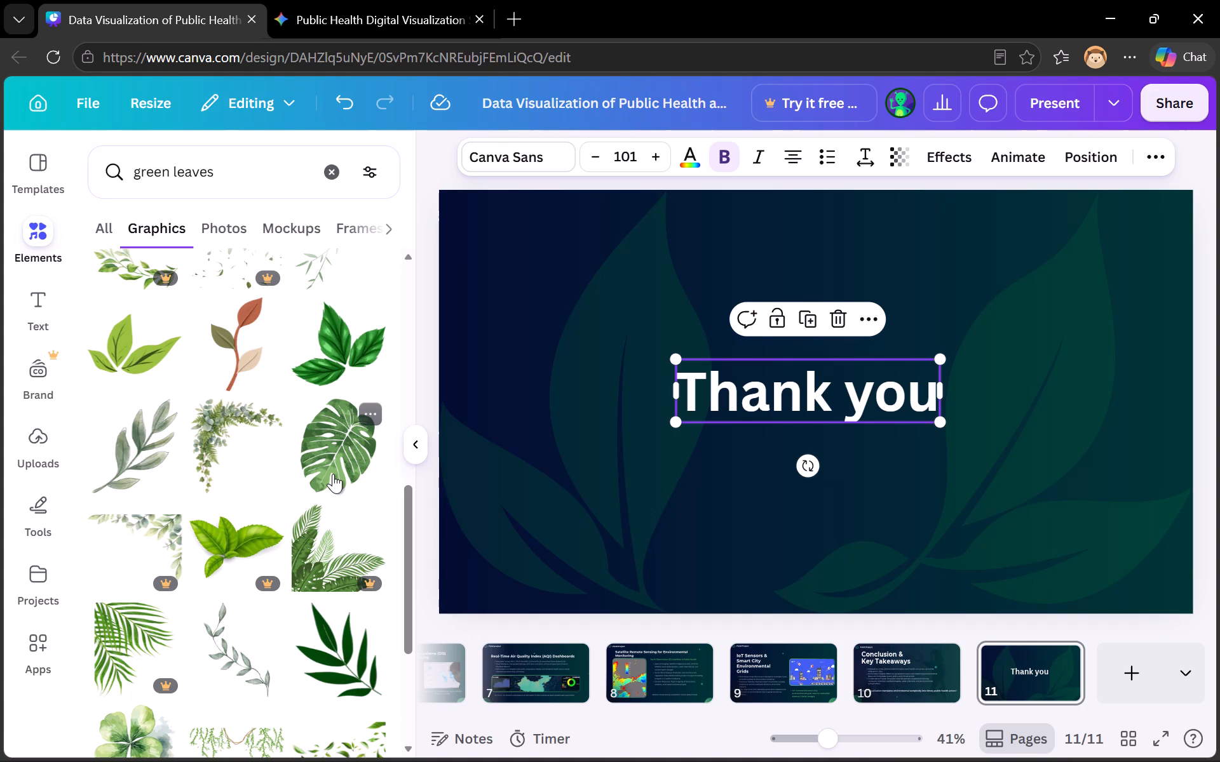
{"action": "left_click_drag", "start_coordinate": [682, 570], "coordinate": [652, 615]}
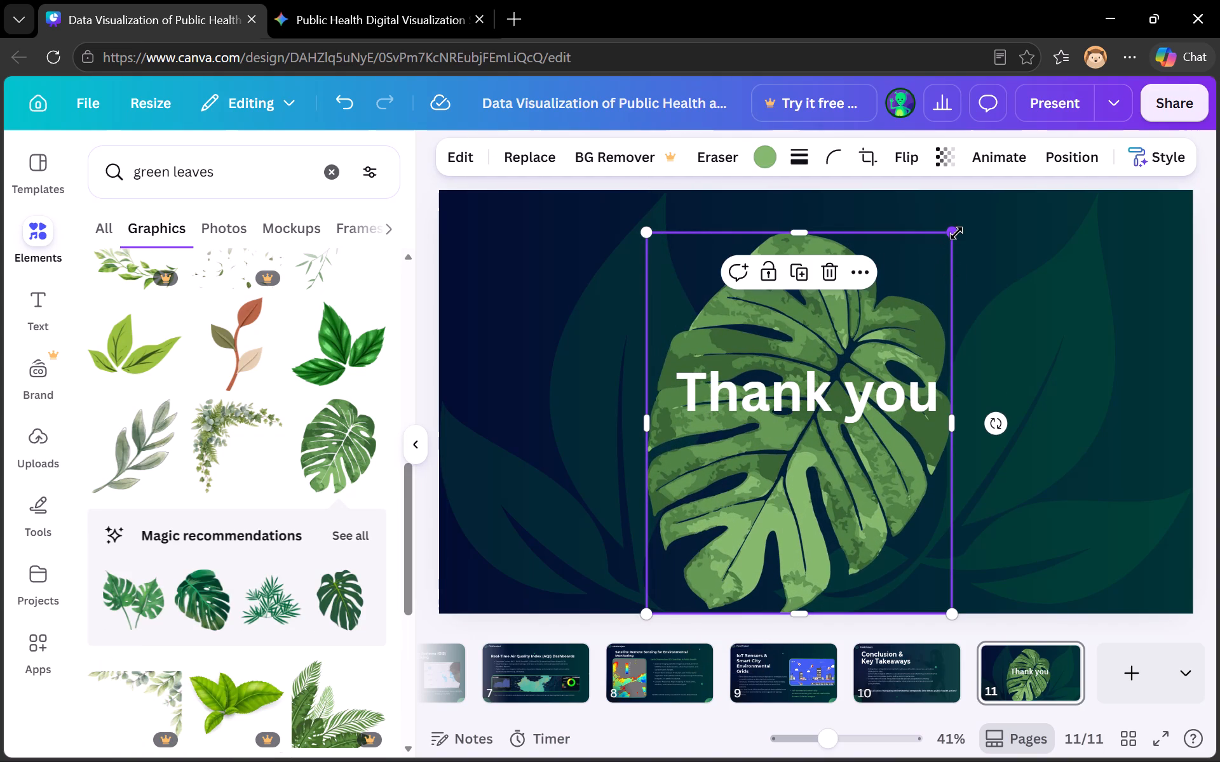
{"action": "left_click_drag", "start_coordinate": [956, 233], "coordinate": [957, 196]}
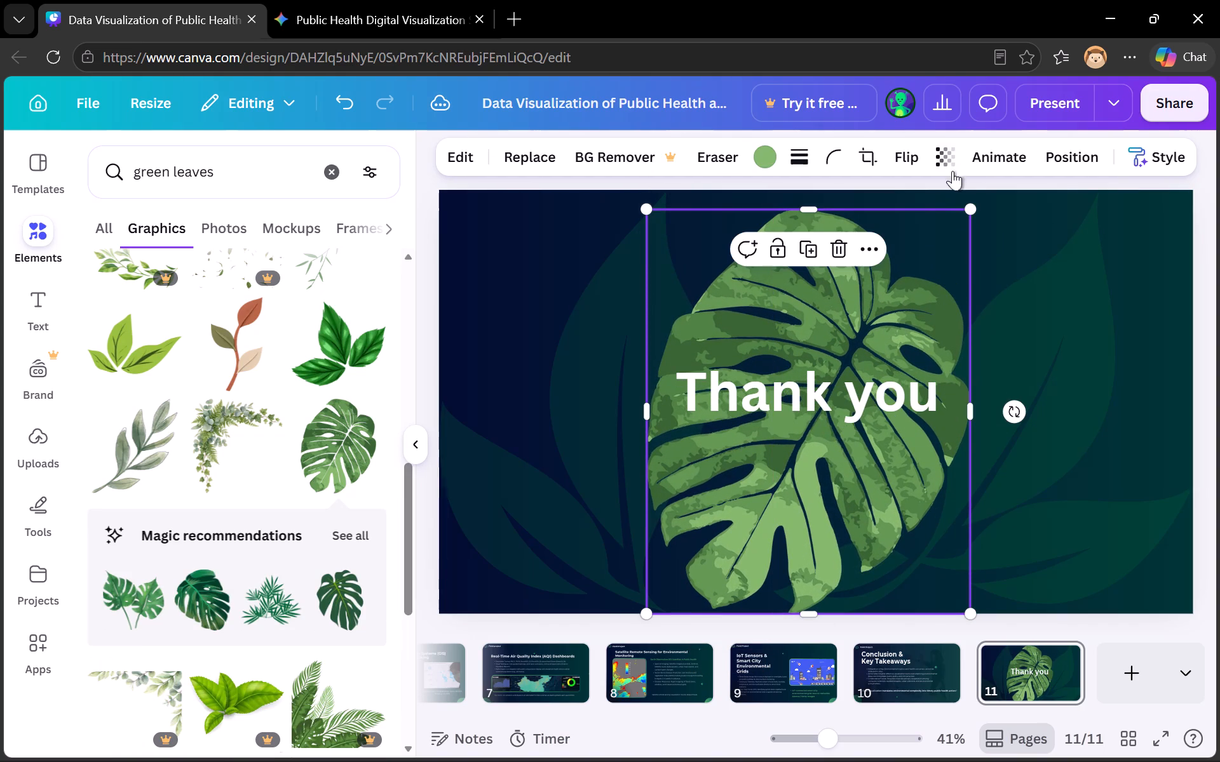
{"action": "left_click", "coordinate": [949, 162]}
{"action": "left_click", "coordinate": [871, 231]}
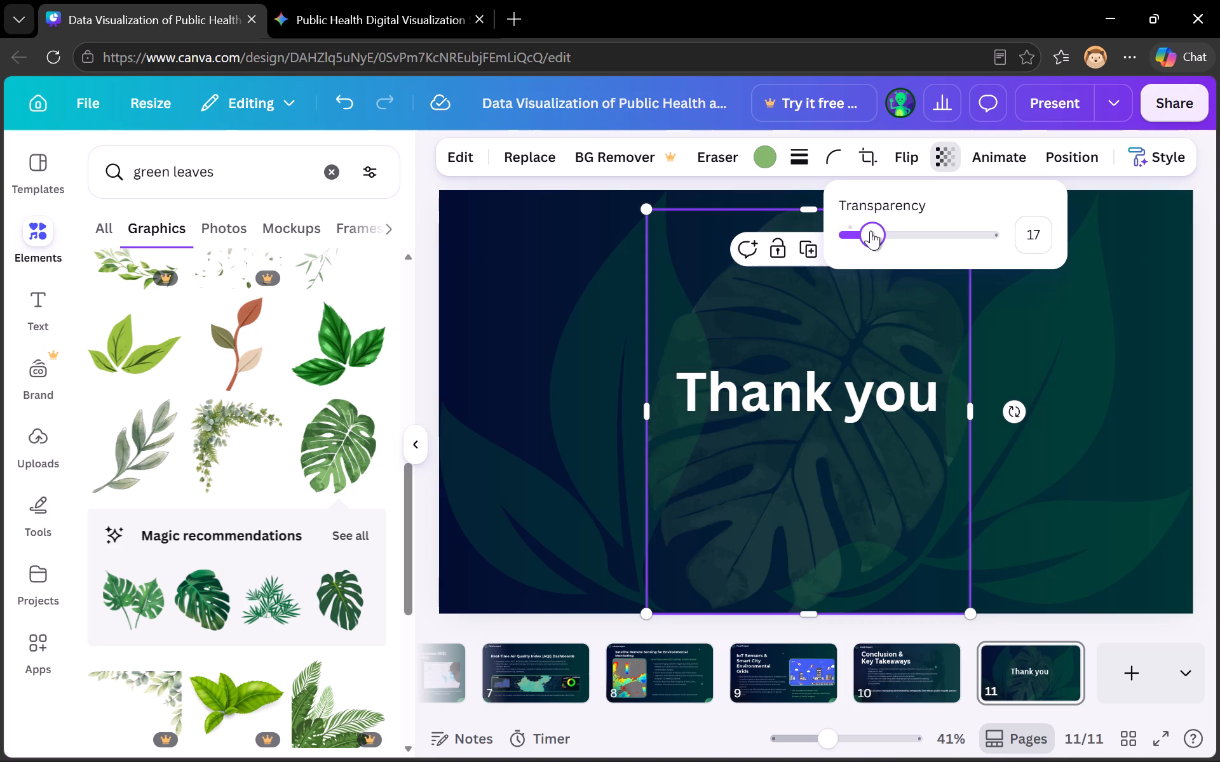
Shrink the faded monstera leaf to about 60% of the slide height and place it around the middle of the slide.
{"action": "left_click_drag", "start_coordinate": [756, 505], "coordinate": [640, 514]}
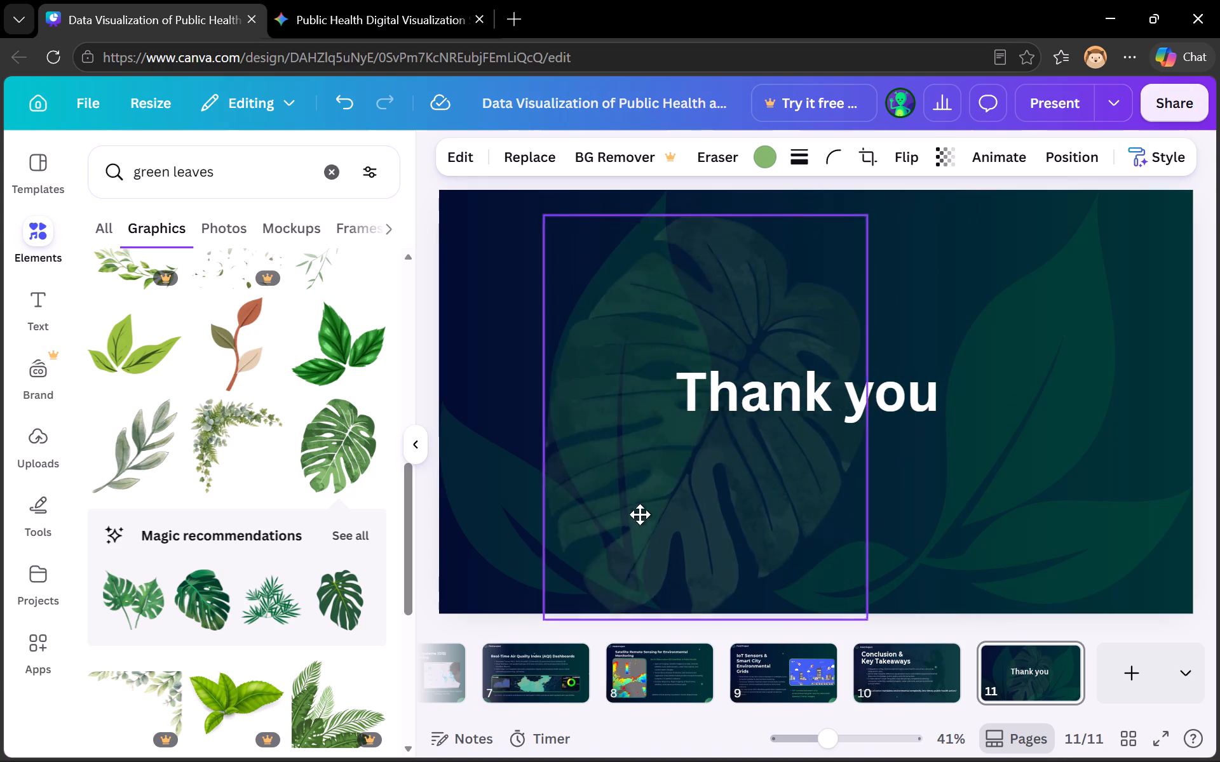
{"action": "left_click_drag", "start_coordinate": [640, 514], "coordinate": [762, 486]}
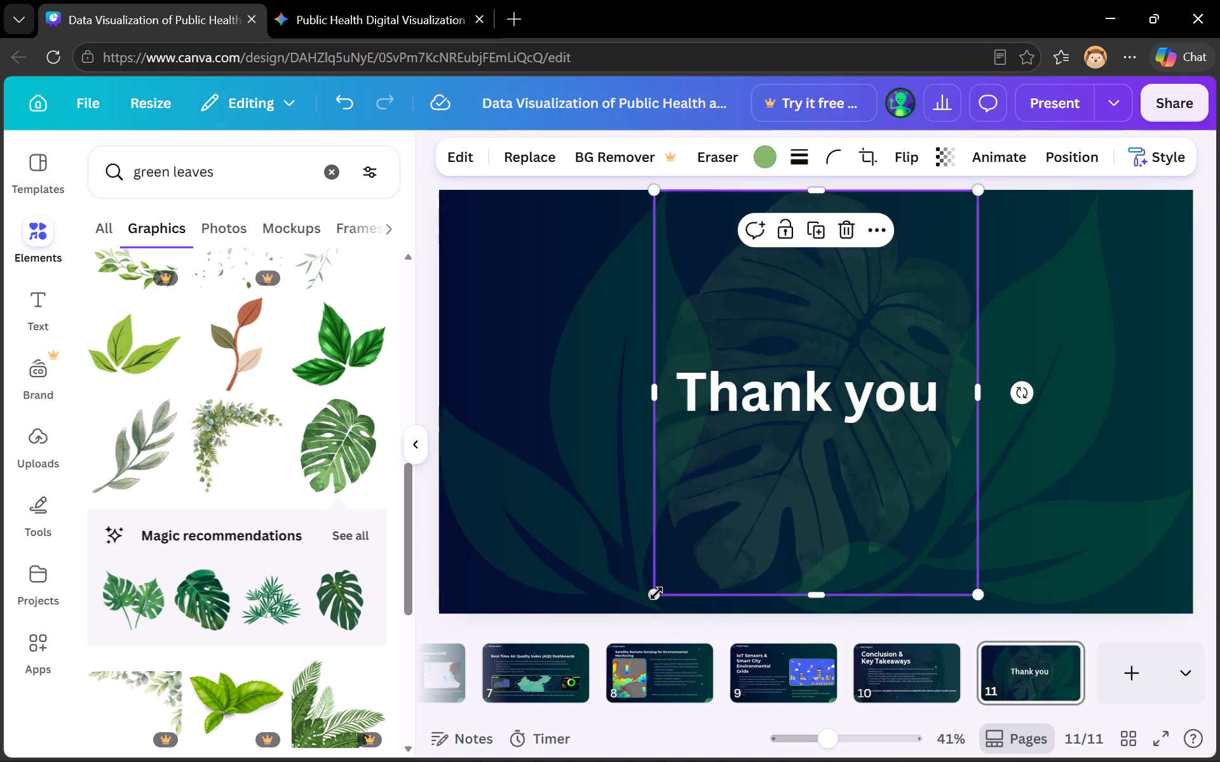
{"action": "left_click_drag", "start_coordinate": [656, 584], "coordinate": [654, 600]}
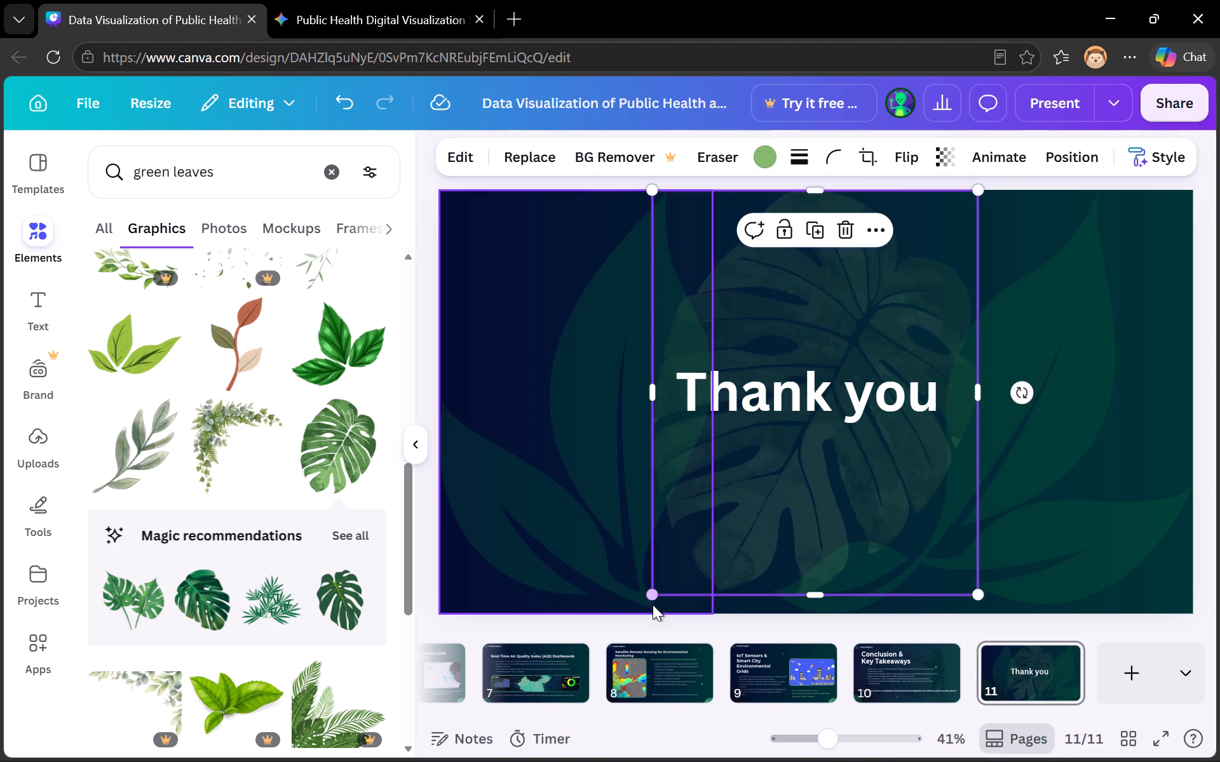
{"action": "left_click_drag", "start_coordinate": [653, 599], "coordinate": [775, 458]}
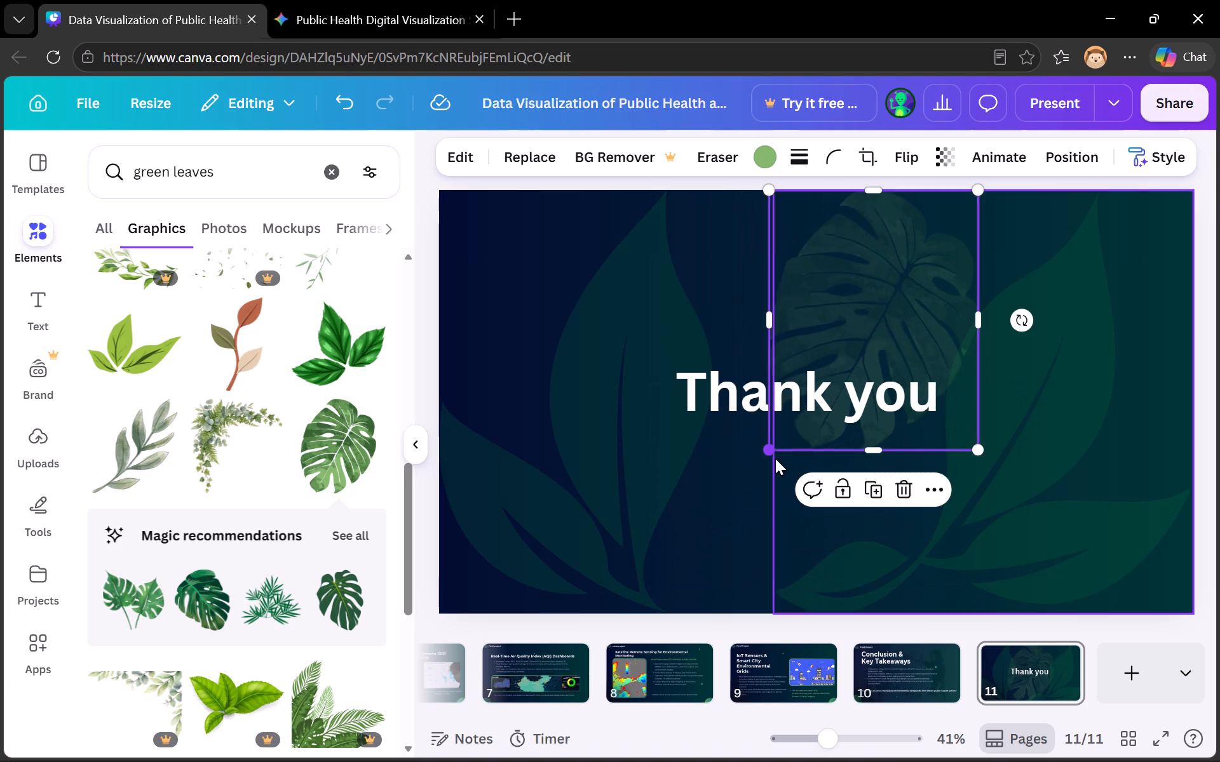
{"action": "left_click_drag", "start_coordinate": [936, 262], "coordinate": [888, 323]}
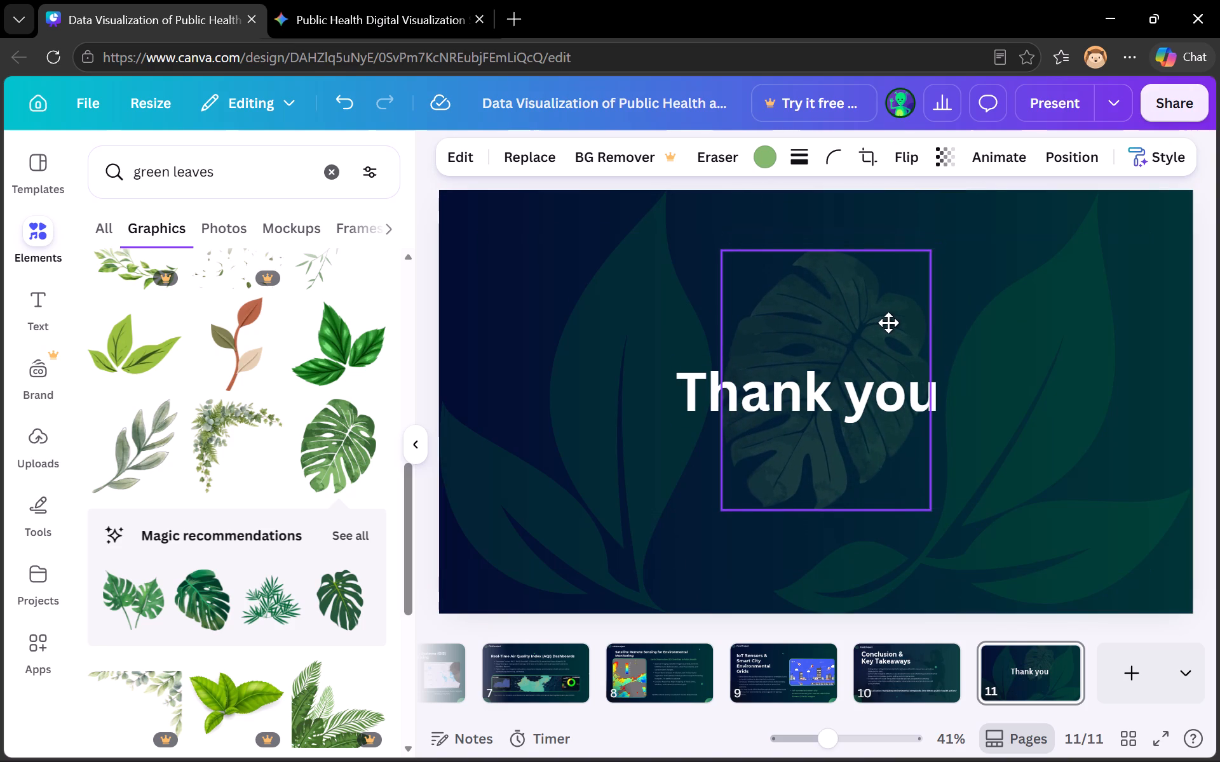
{"action": "left_click_drag", "start_coordinate": [888, 323], "coordinate": [888, 323]}
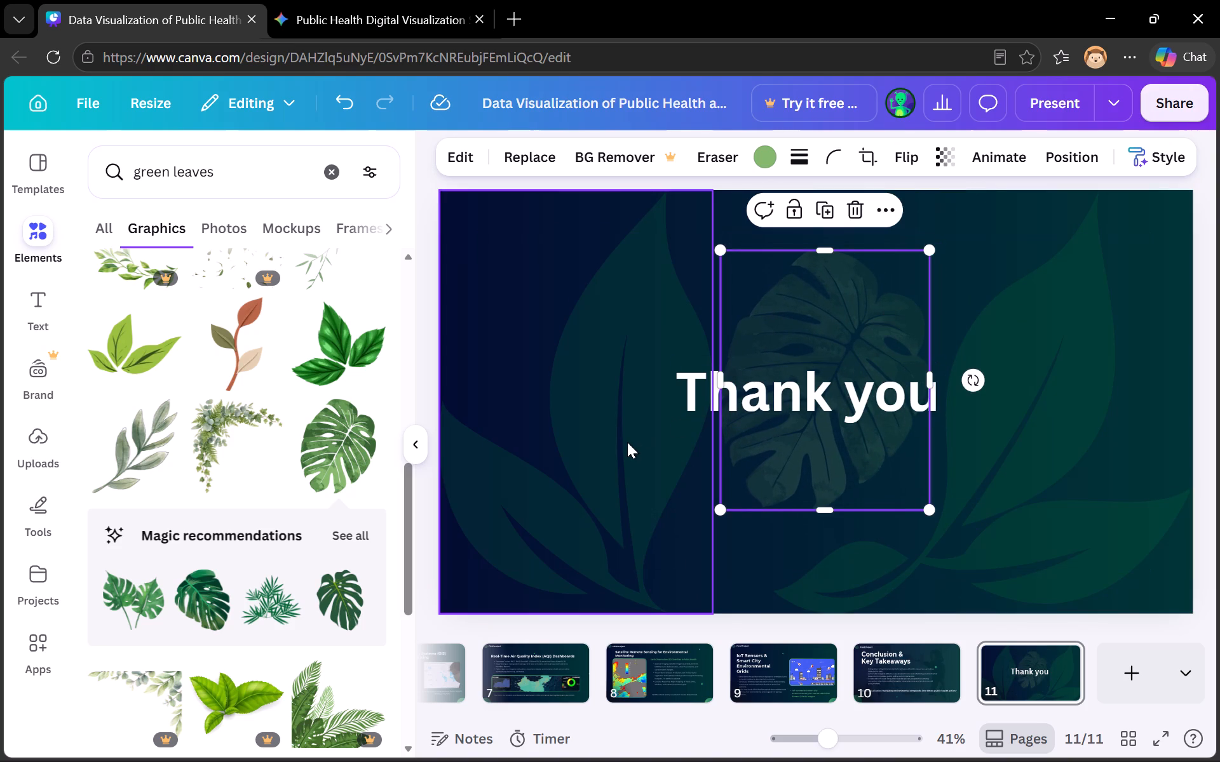
Delete the two faded dark green leaf graphics at the slide's left and right edges.
{"action": "left_click", "coordinate": [615, 457]}
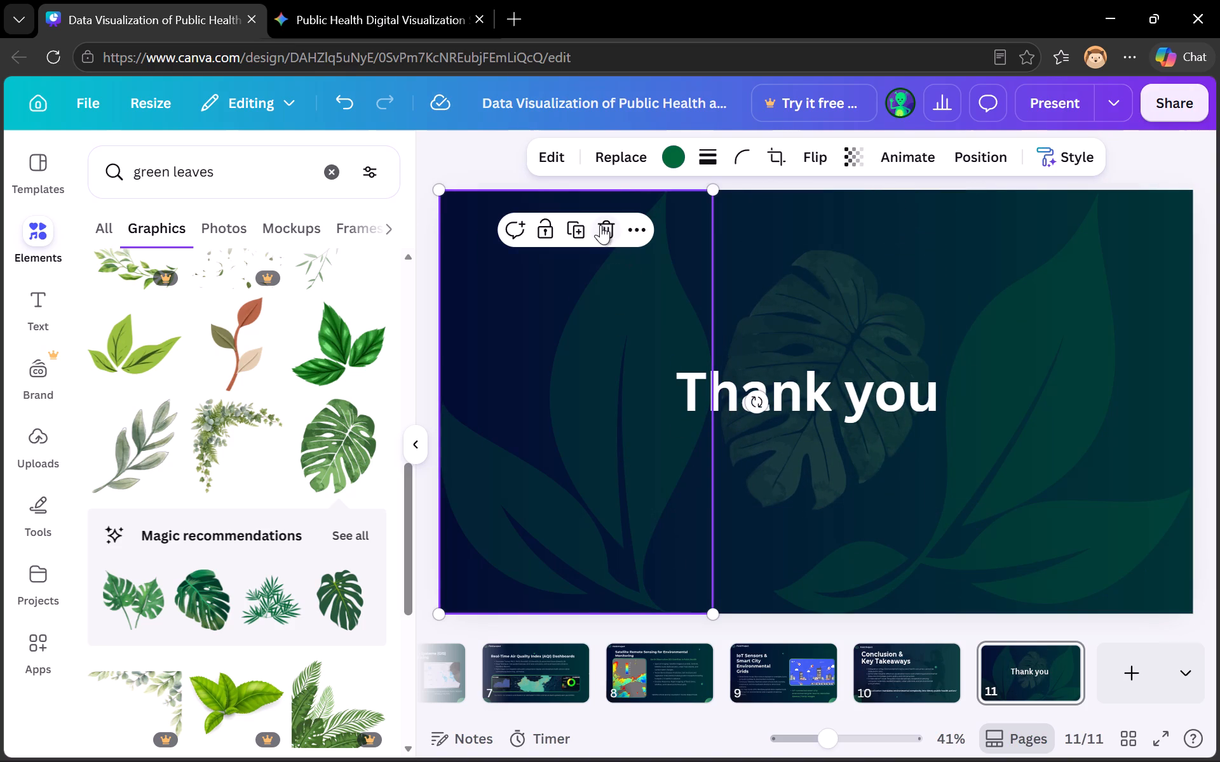
{"action": "left_click", "coordinate": [600, 225]}
{"action": "left_click", "coordinate": [1101, 323]}
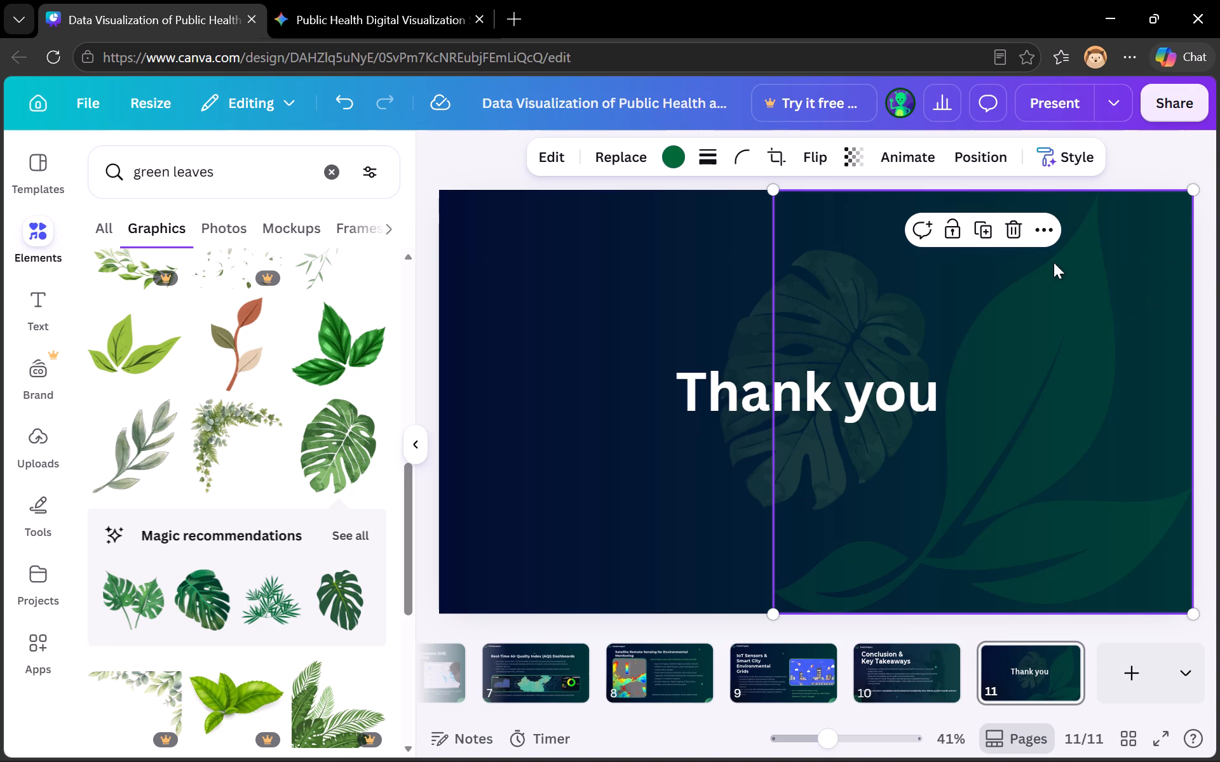
{"action": "left_click", "coordinate": [1025, 222]}
Move the faded monstera leaf to the slide's upper right, flush with its top edge.
{"action": "left_click_drag", "start_coordinate": [859, 307], "coordinate": [1054, 237]}
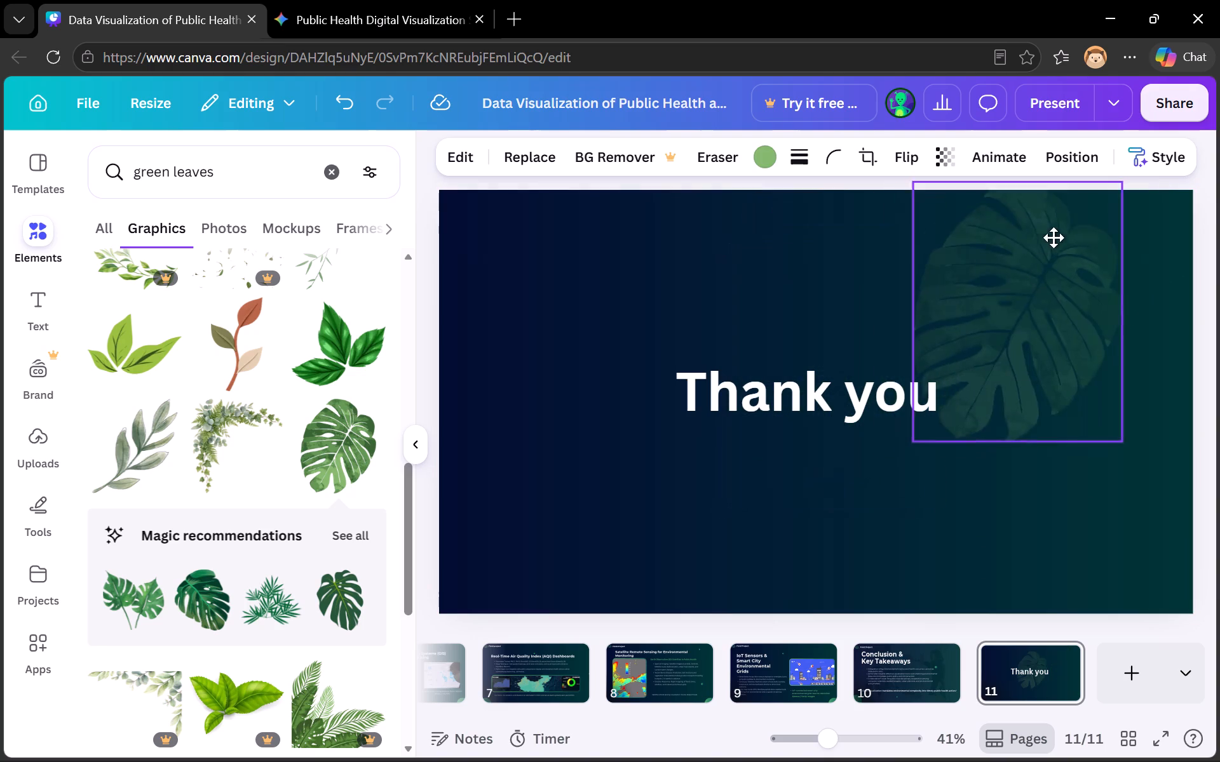
{"action": "left_click_drag", "start_coordinate": [1054, 237], "coordinate": [1101, 251]}
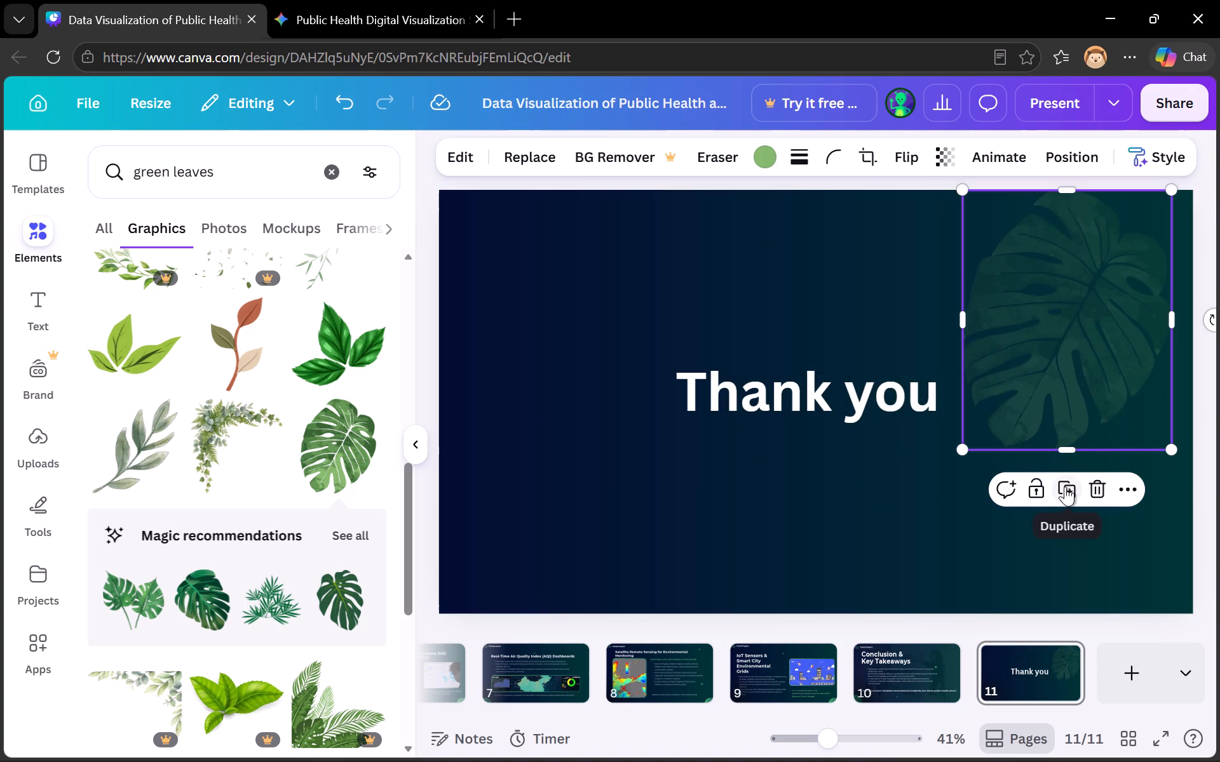
Duplicate the monstera leaf, rotate the copy about 90° clockwise, shrink it to about a fifth of slide height and tuck it partly off the slide's upper-left corner.
{"action": "left_click", "coordinate": [1065, 486]}
{"action": "left_click_drag", "start_coordinate": [1076, 317], "coordinate": [776, 304]}
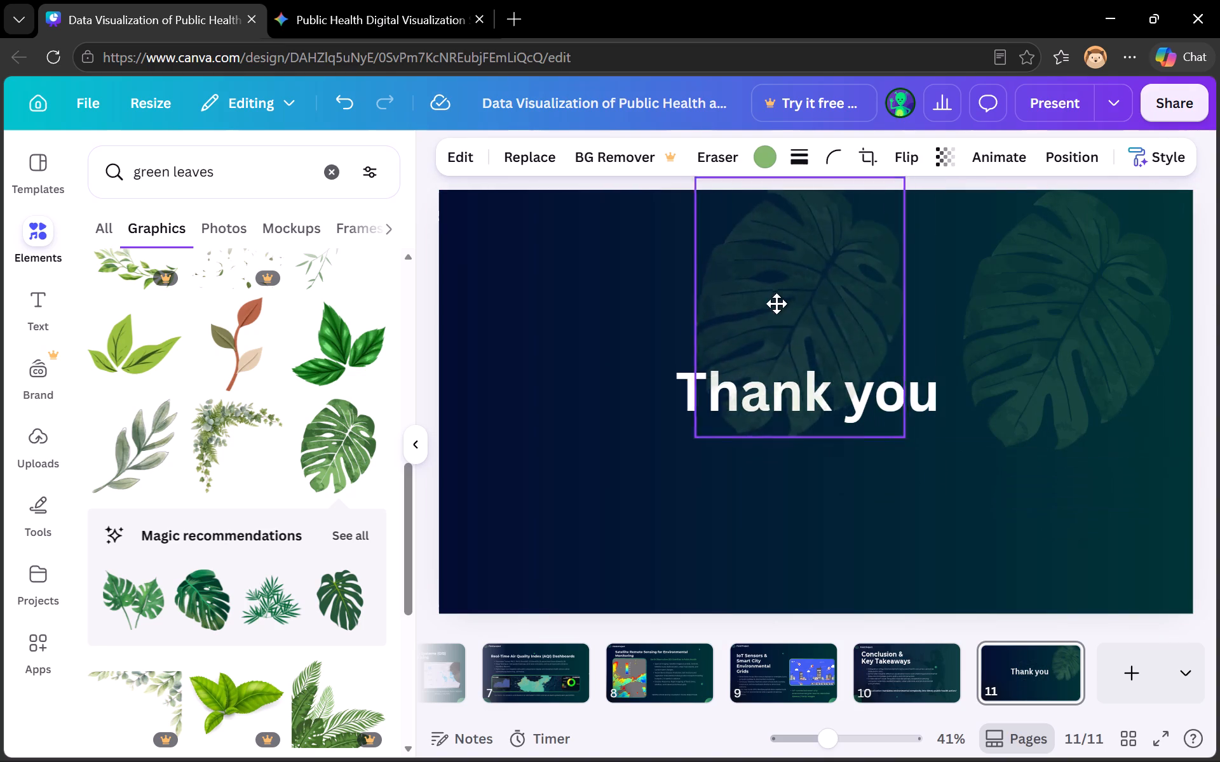
{"action": "left_click_drag", "start_coordinate": [776, 304], "coordinate": [579, 330]}
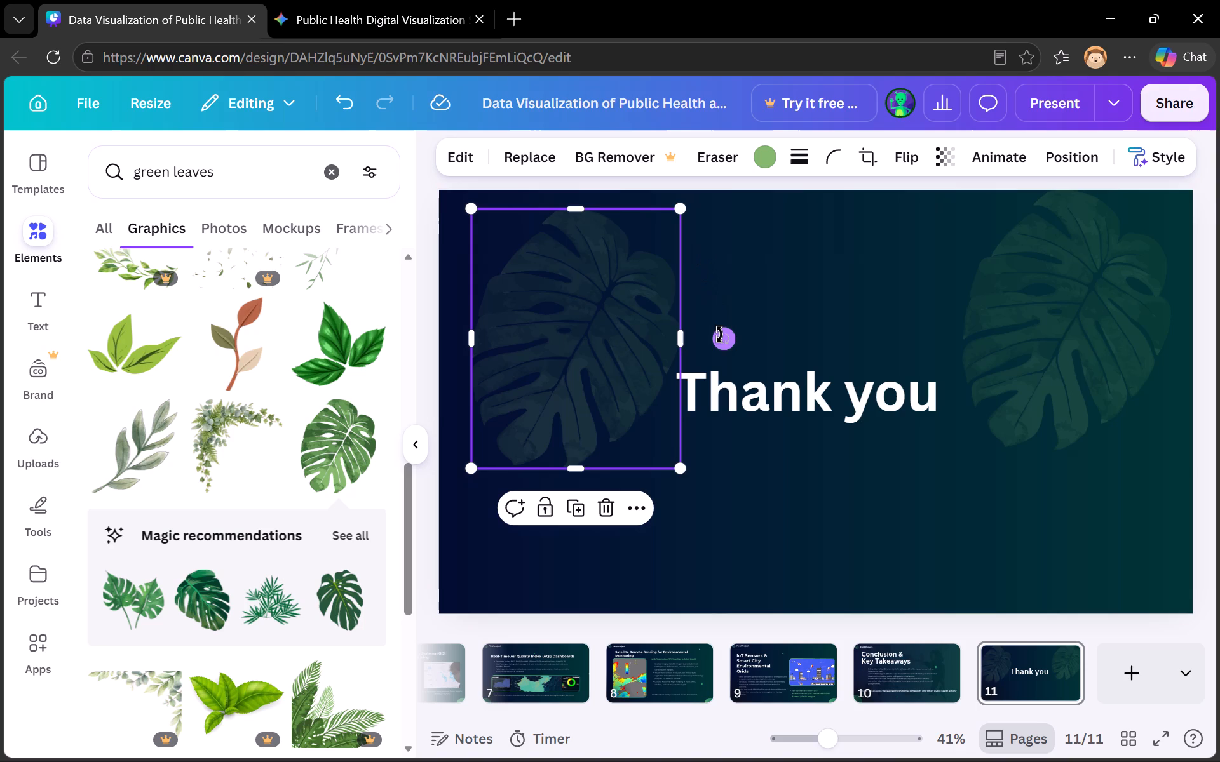
{"action": "left_click_drag", "start_coordinate": [720, 335], "coordinate": [583, 456]}
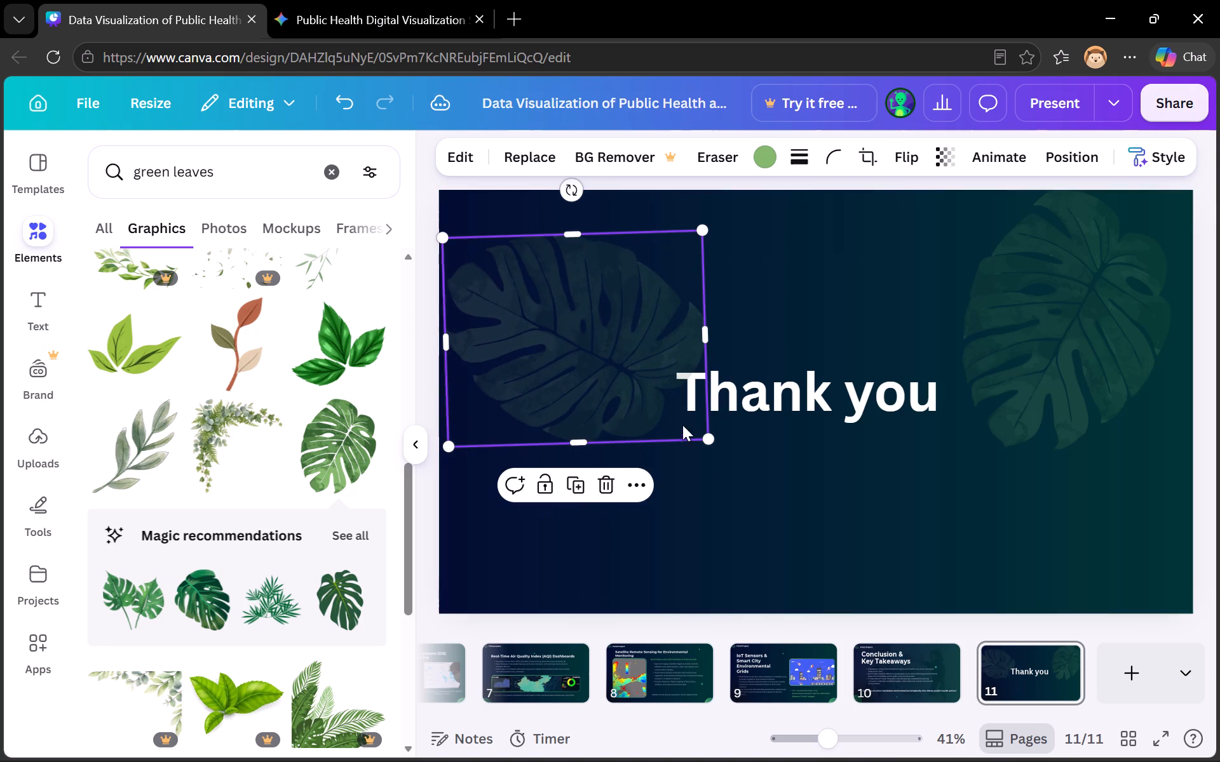
{"action": "left_click_drag", "start_coordinate": [703, 438], "coordinate": [531, 324]}
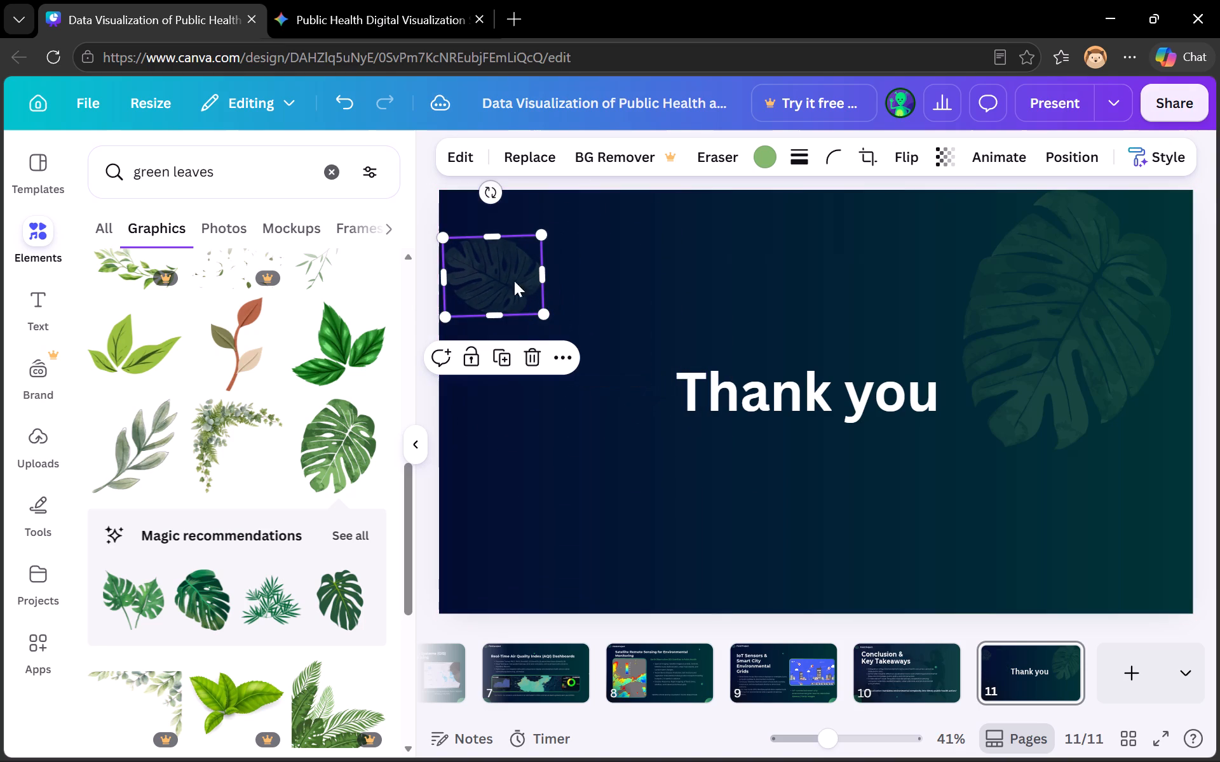
{"action": "left_click_drag", "start_coordinate": [509, 265], "coordinate": [506, 225]}
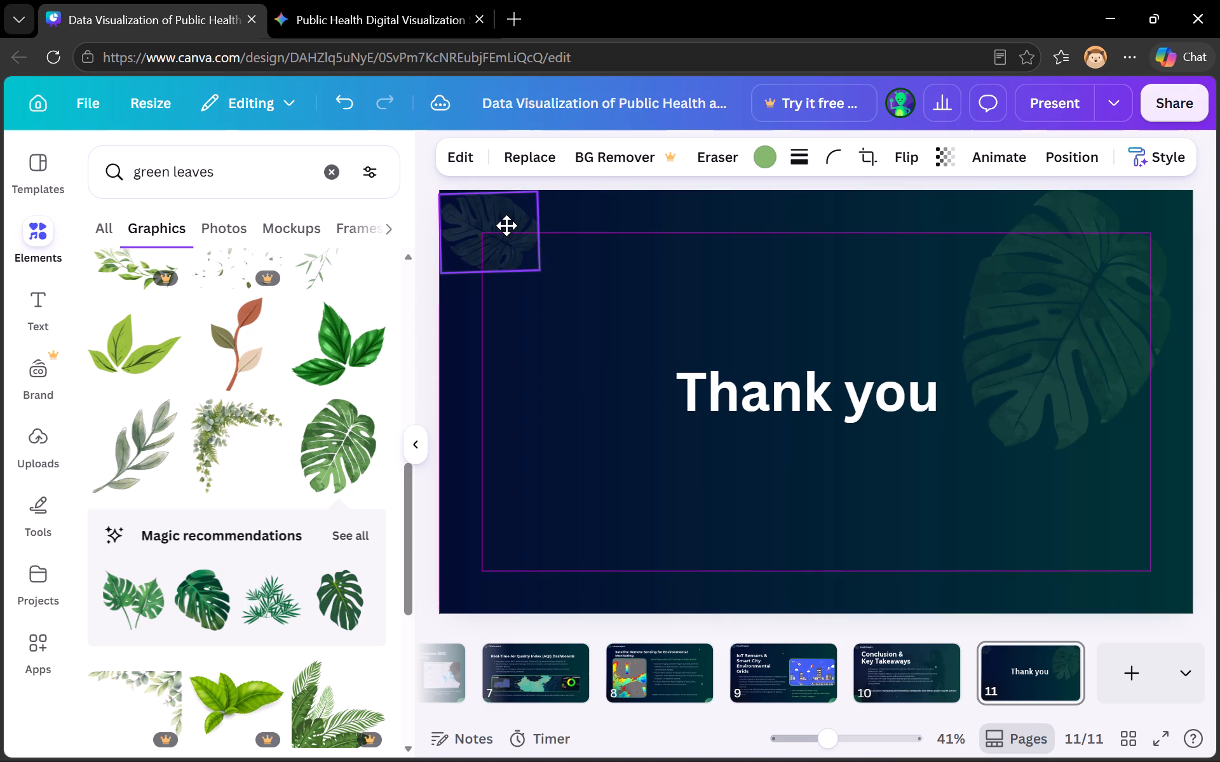
{"action": "left_click_drag", "start_coordinate": [506, 225], "coordinate": [474, 224]}
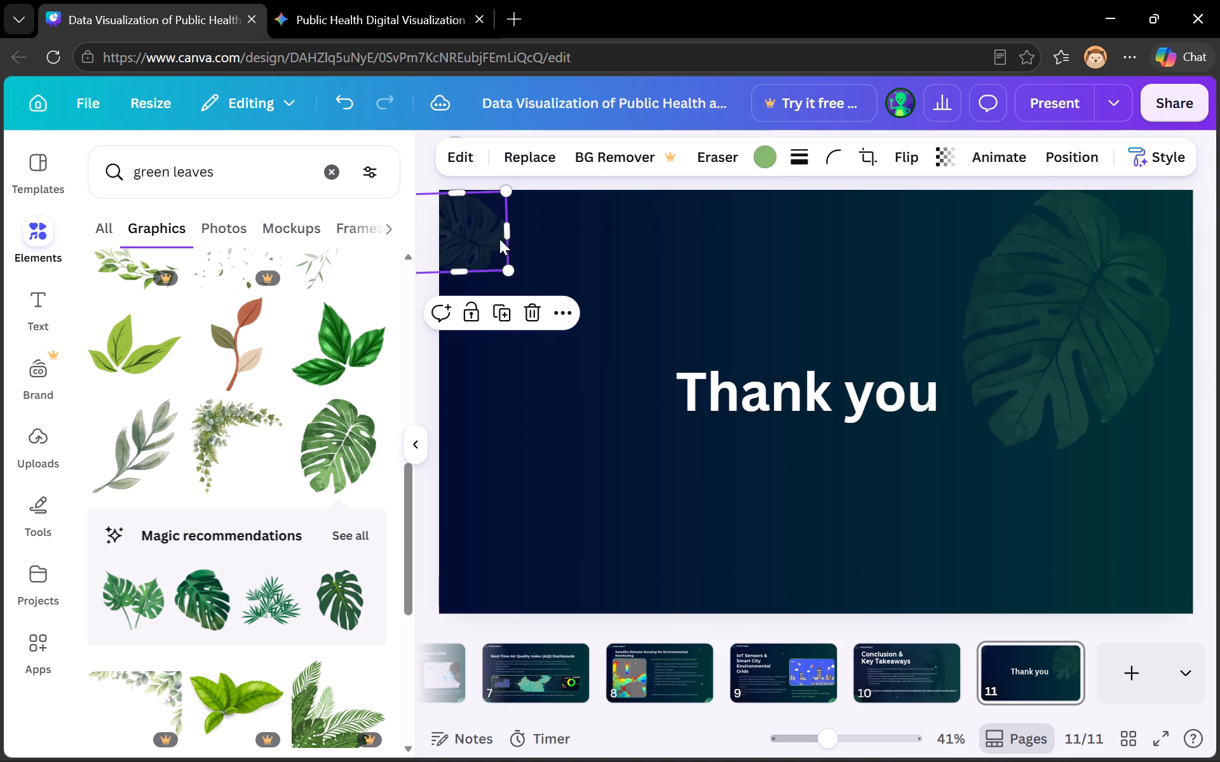
Duplicate the small corner monstera leaf, enlarge the copy to about a third of slide height, rotate it to about 110° and place it at the slide's lower left.
{"action": "left_click", "coordinate": [502, 304]}
{"action": "left_click_drag", "start_coordinate": [485, 236], "coordinate": [600, 320]}
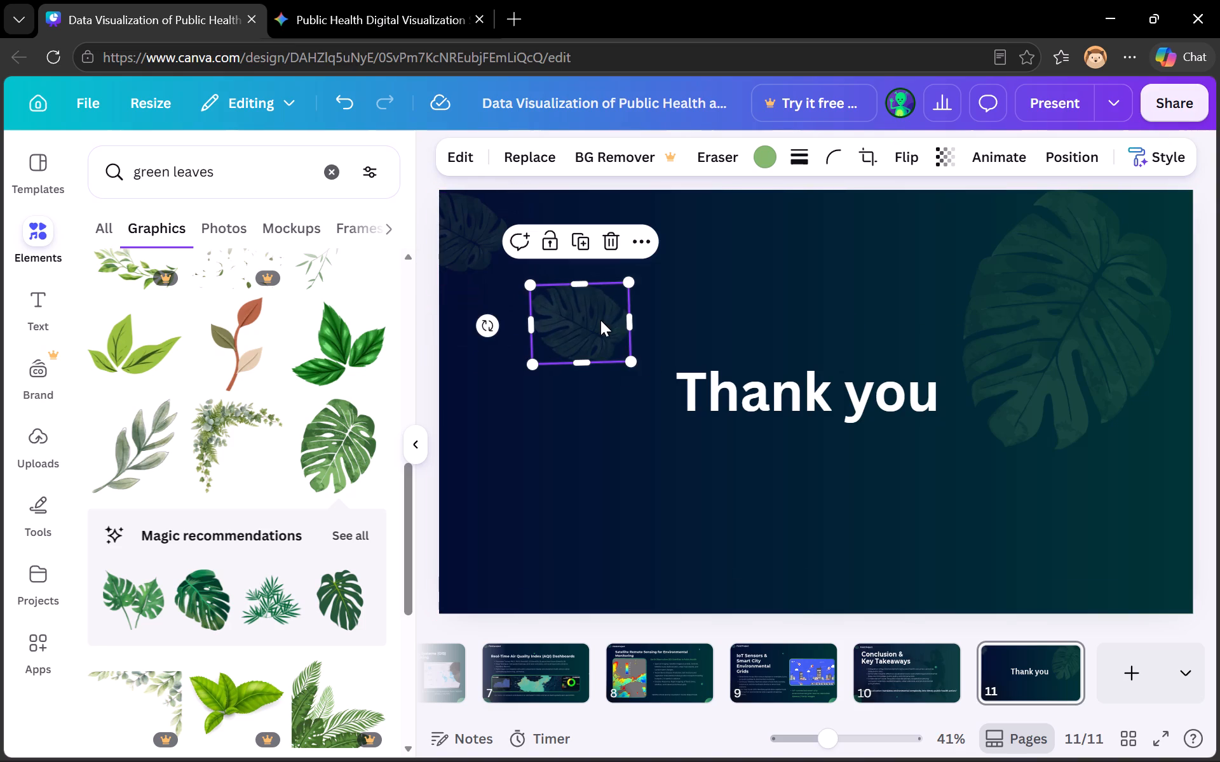
{"action": "left_click_drag", "start_coordinate": [640, 362], "coordinate": [634, 361]}
{"action": "left_click", "coordinate": [634, 361]}
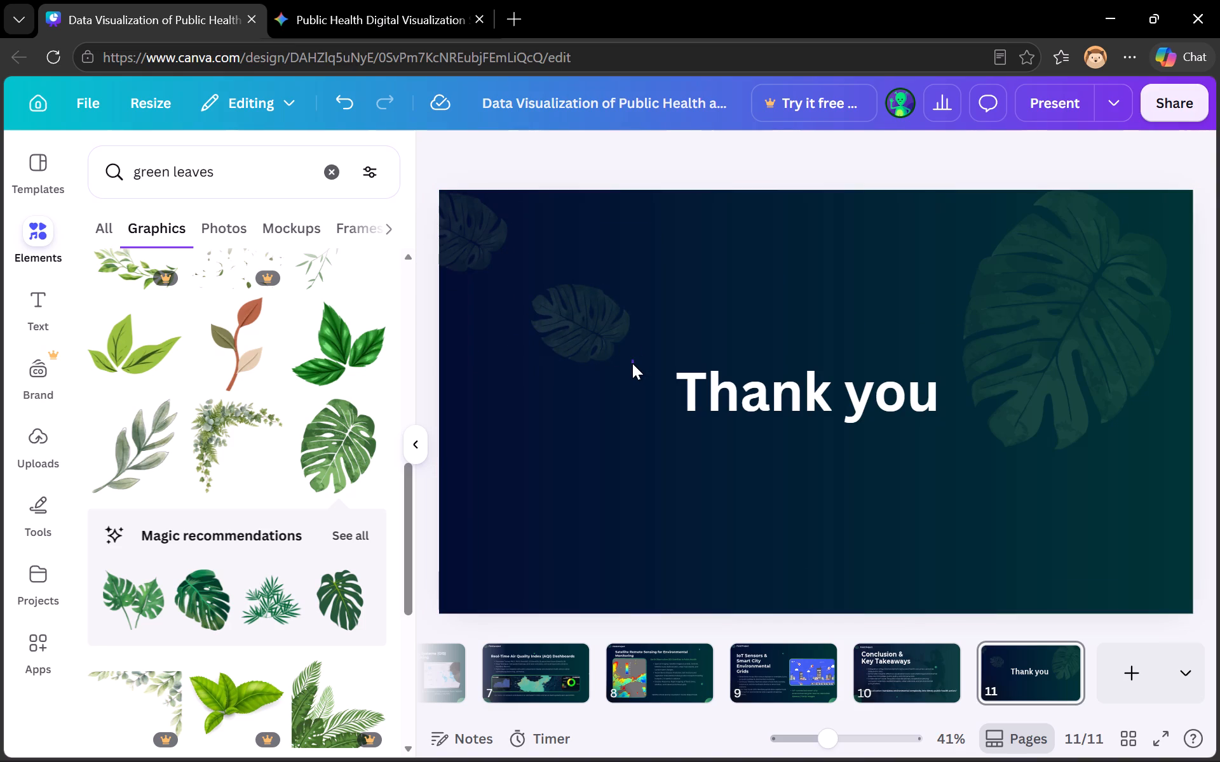
{"action": "left_click_drag", "start_coordinate": [620, 347], "coordinate": [627, 359]}
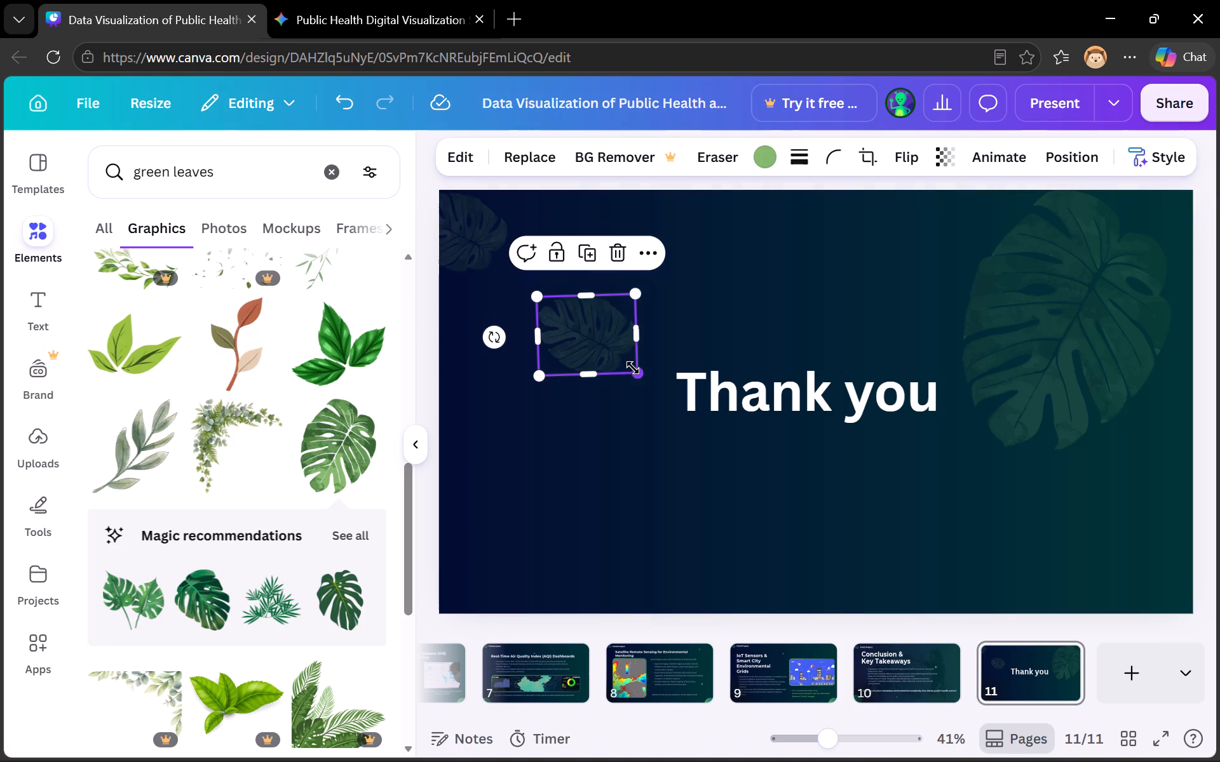
{"action": "left_click_drag", "start_coordinate": [633, 368], "coordinate": [662, 446]}
{"action": "left_click_drag", "start_coordinate": [491, 358], "coordinate": [499, 311]}
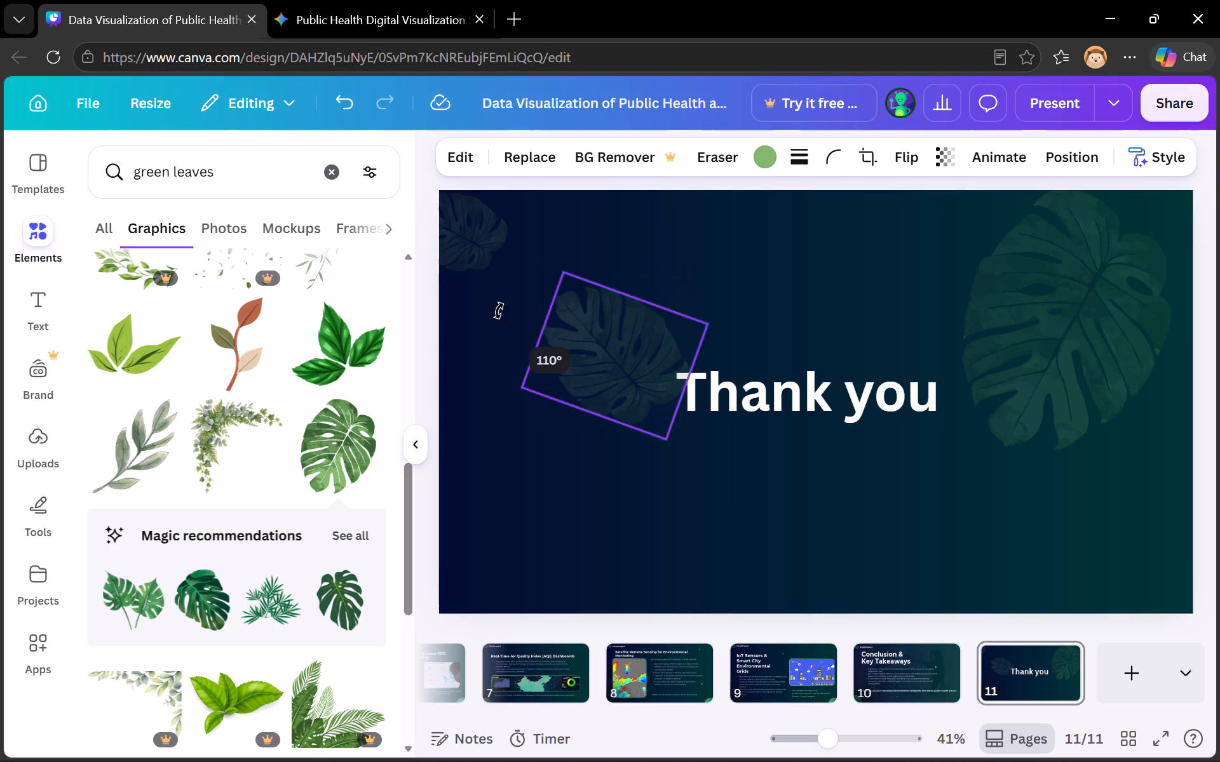
{"action": "left_click_drag", "start_coordinate": [499, 311], "coordinate": [500, 309]}
{"action": "left_click_drag", "start_coordinate": [623, 337], "coordinate": [525, 442]}
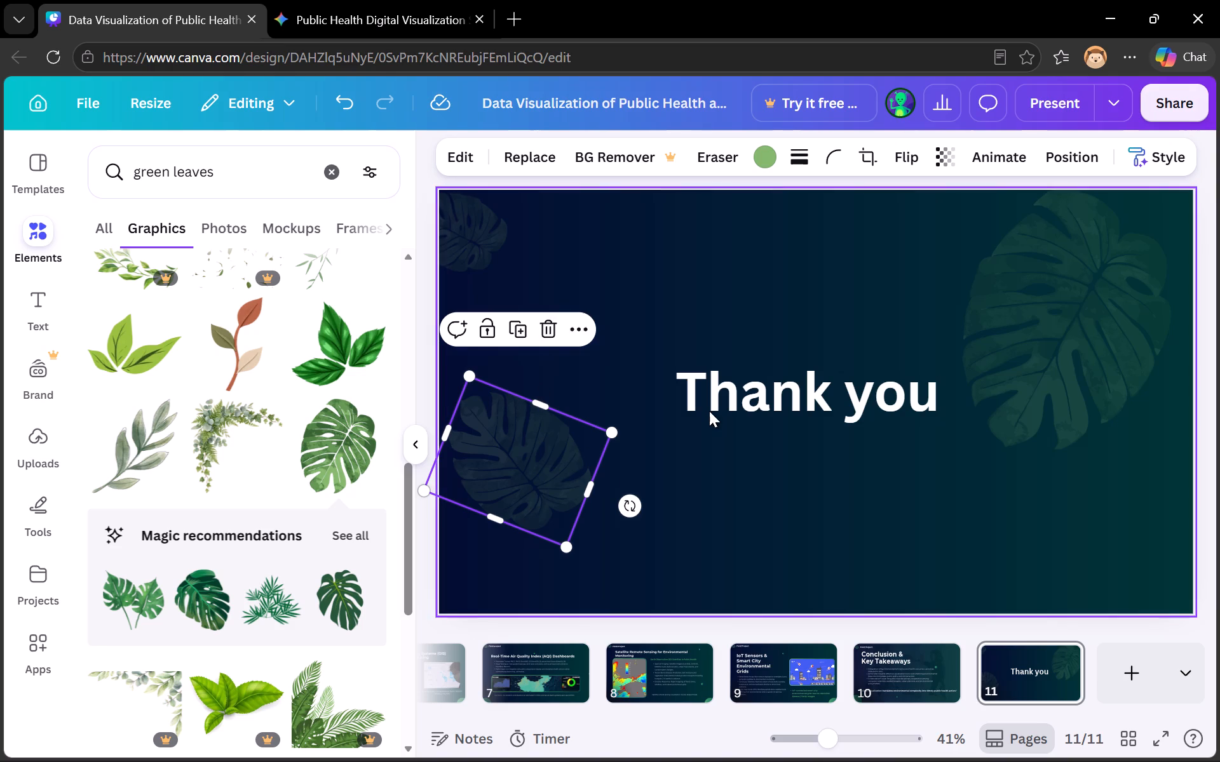
Duplicate the large monstera leaf, shrink the copy to about a third of slide height, tilt it about 25° clockwise and place it beside the upper-left corner leaf.
{"action": "left_click", "coordinate": [1072, 364]}
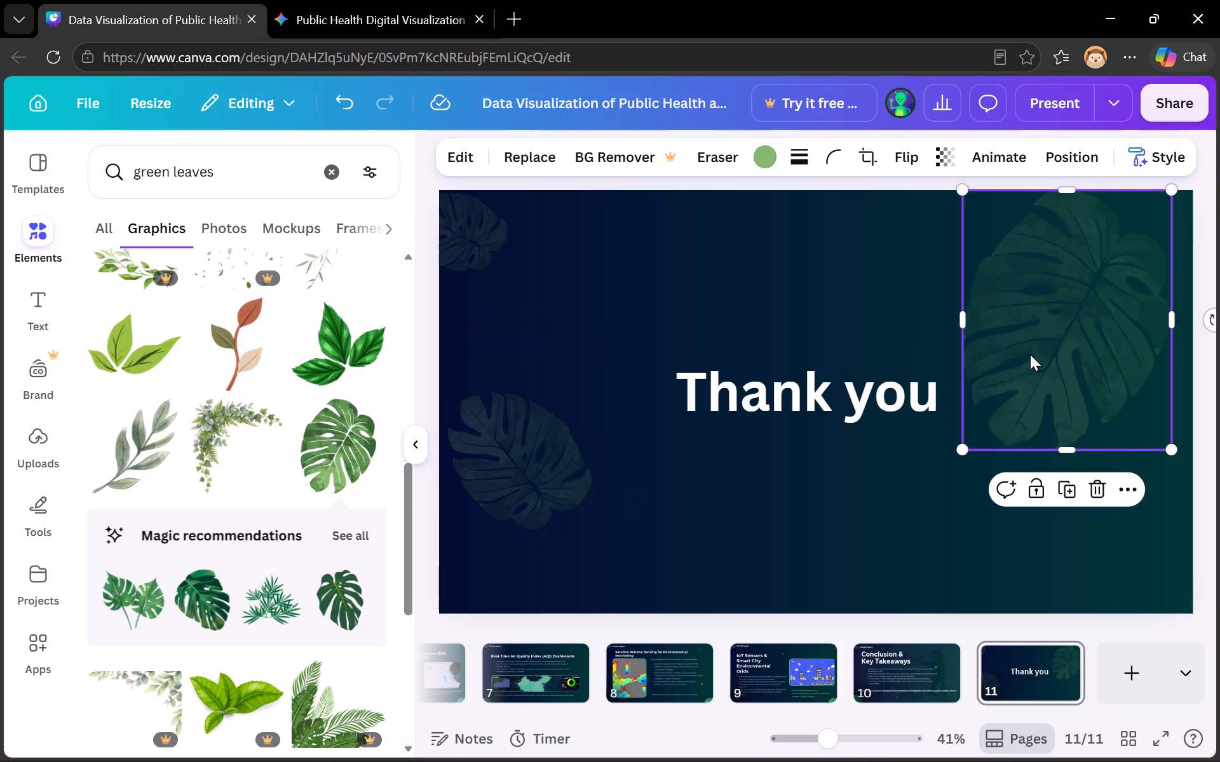
{"action": "left_click", "coordinate": [1067, 498]}
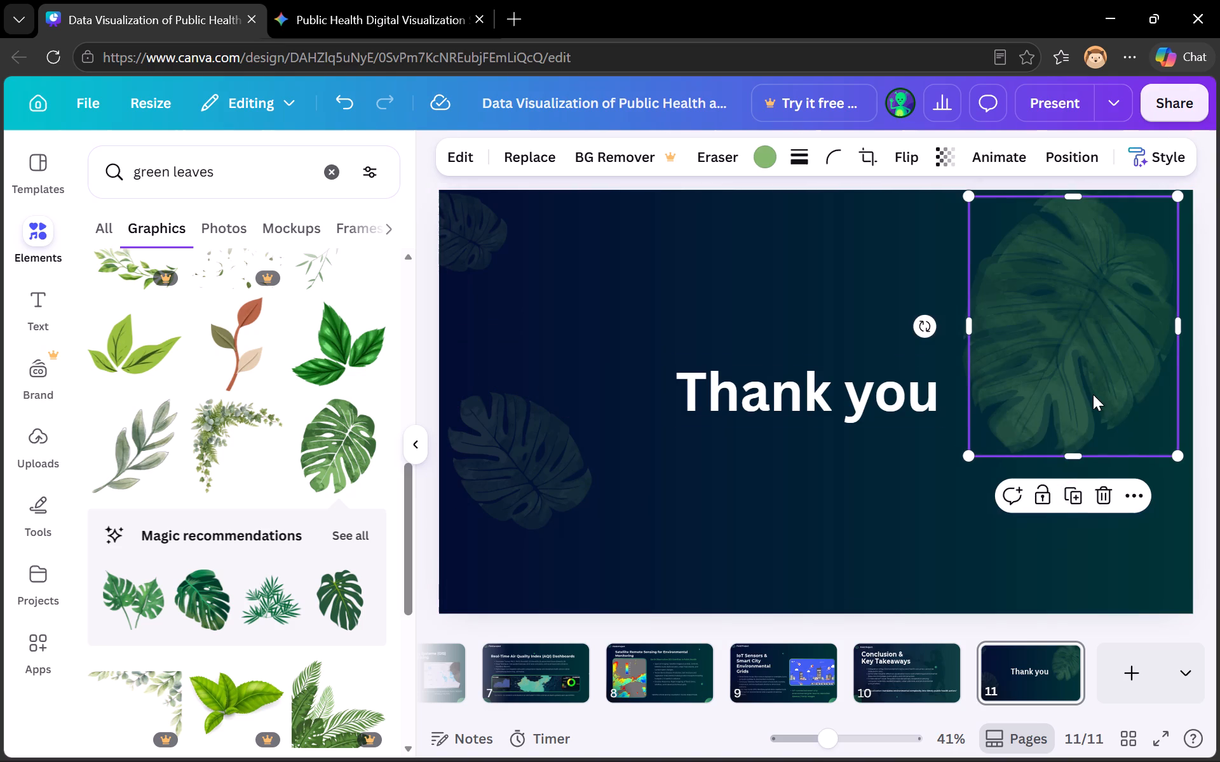
{"action": "left_click_drag", "start_coordinate": [1093, 394], "coordinate": [798, 358]}
{"action": "left_click_drag", "start_coordinate": [935, 291], "coordinate": [809, 457]}
{"action": "left_click_drag", "start_coordinate": [624, 211], "coordinate": [729, 295]}
{"action": "left_click_drag", "start_coordinate": [825, 314], "coordinate": [926, 585]}
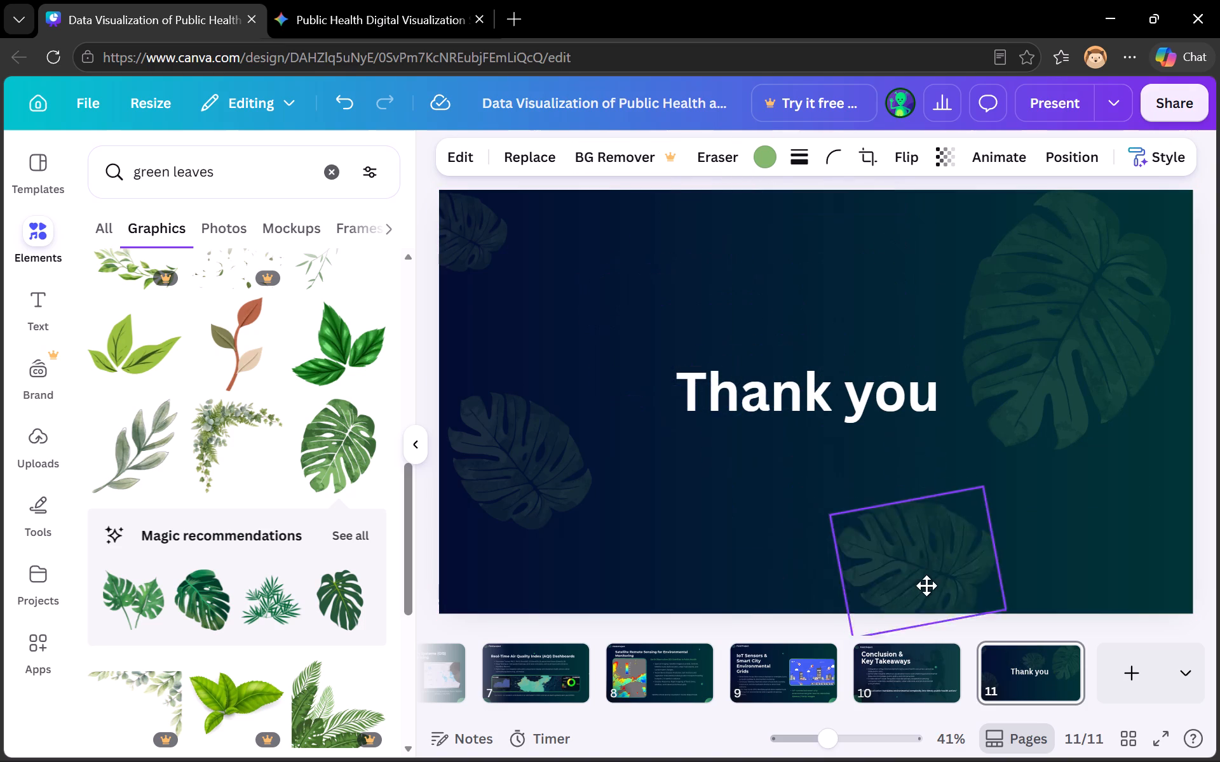
{"action": "left_click_drag", "start_coordinate": [926, 585], "coordinate": [621, 243]}
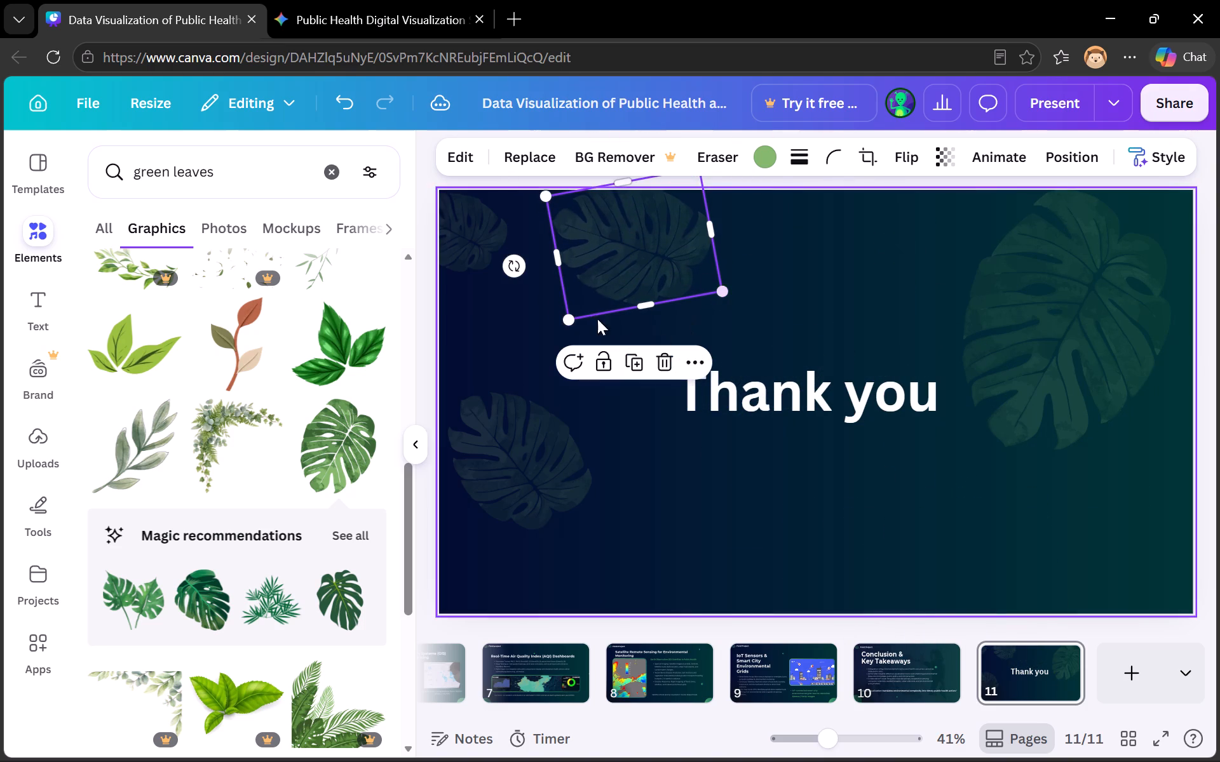
{"action": "left_click_drag", "start_coordinate": [516, 263], "coordinate": [671, 173]}
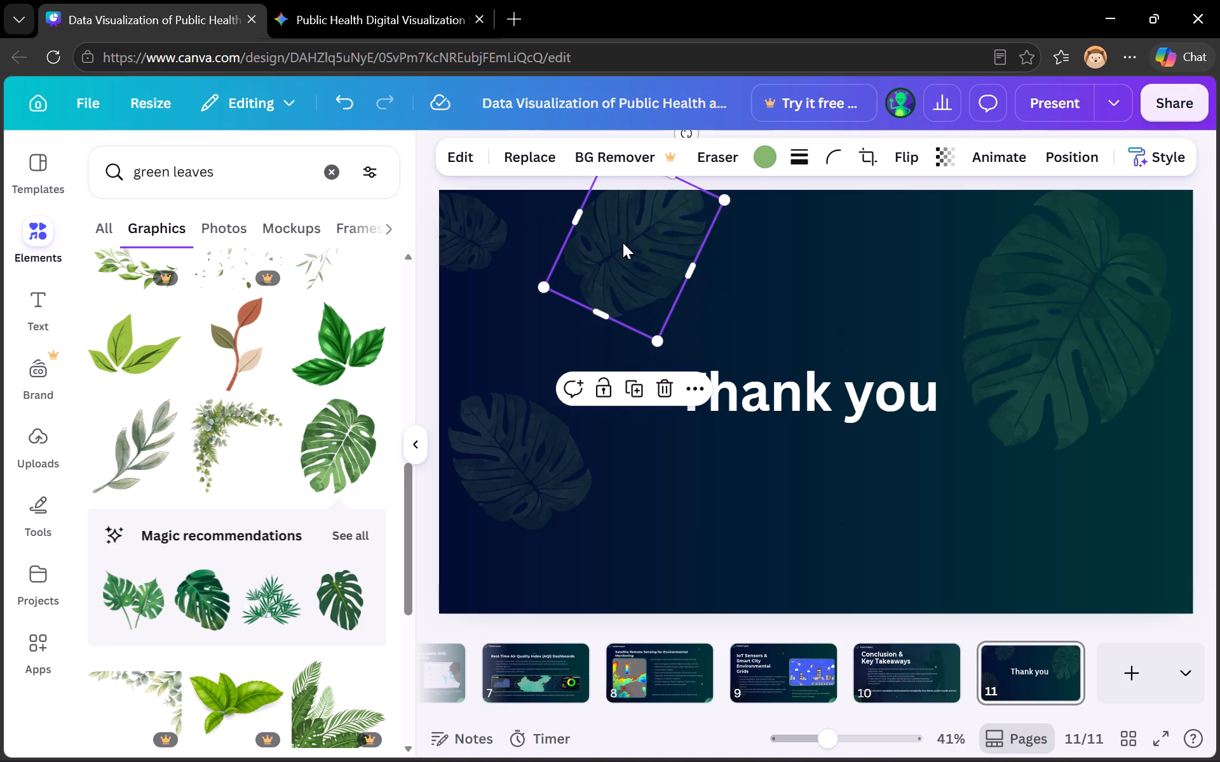
{"action": "left_click_drag", "start_coordinate": [623, 243], "coordinate": [575, 297]}
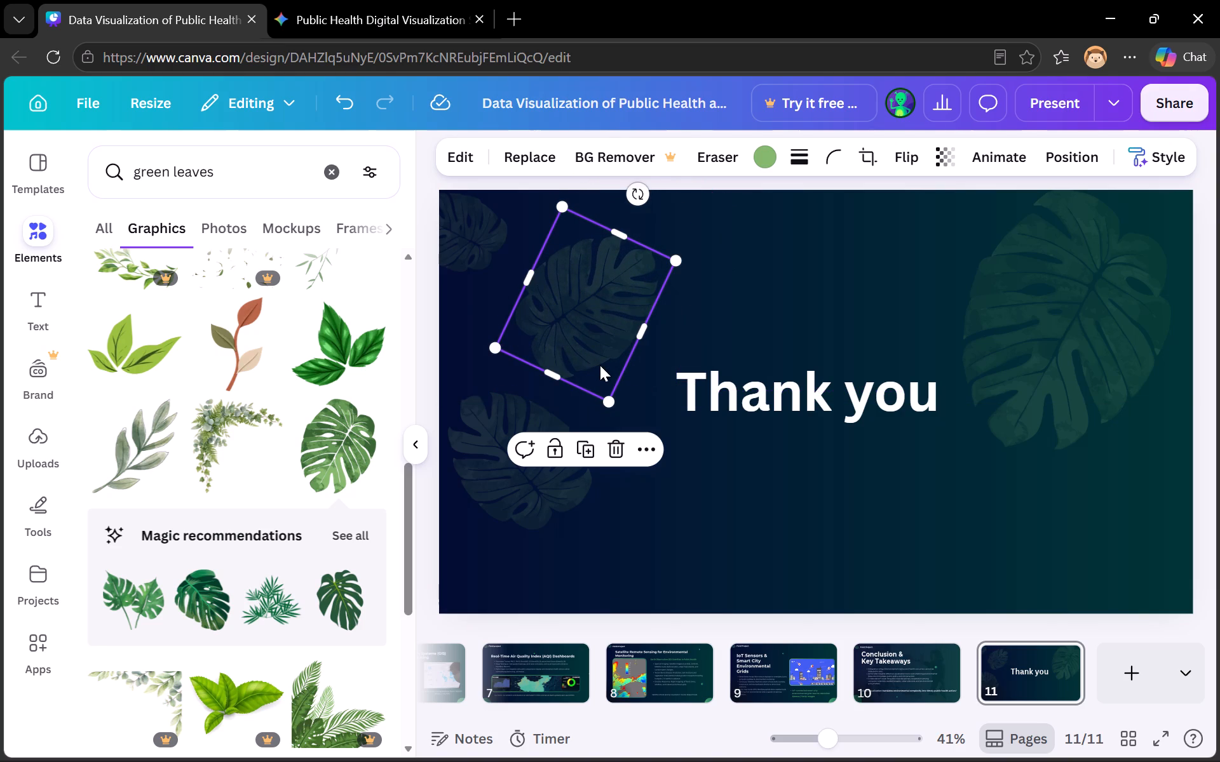
{"action": "left_click", "coordinate": [848, 305]}
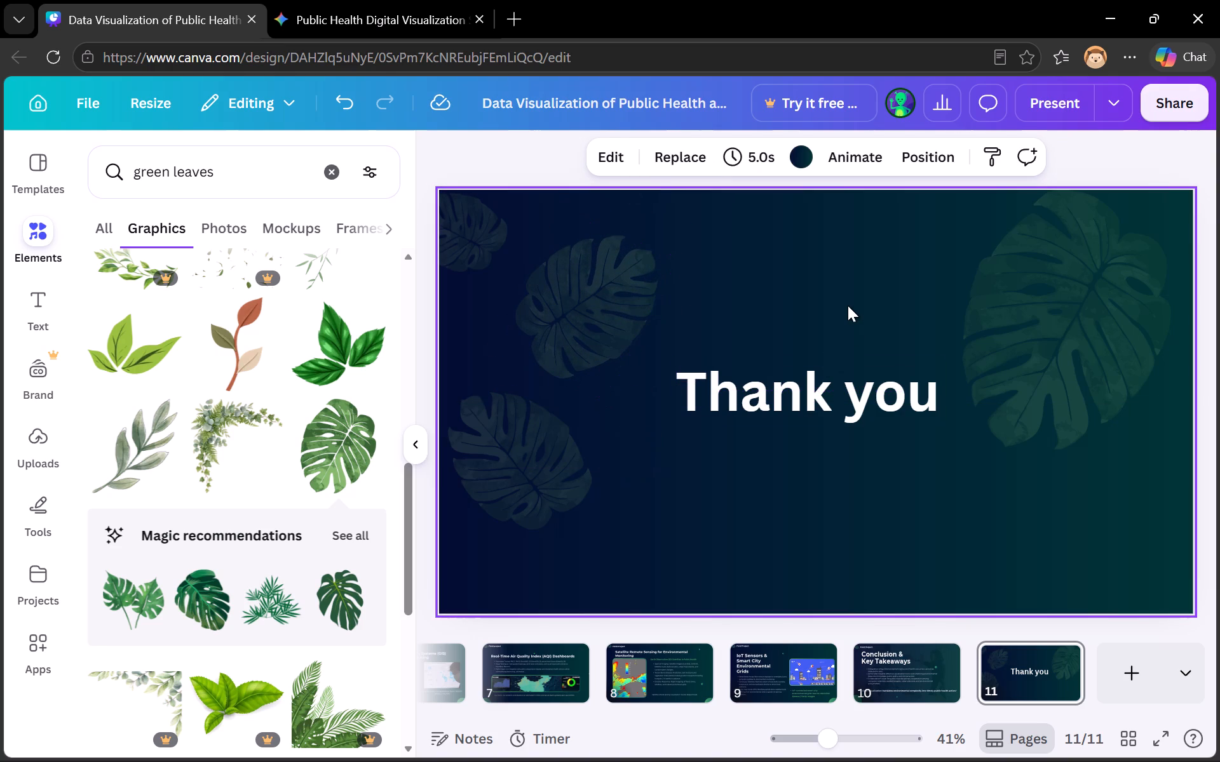
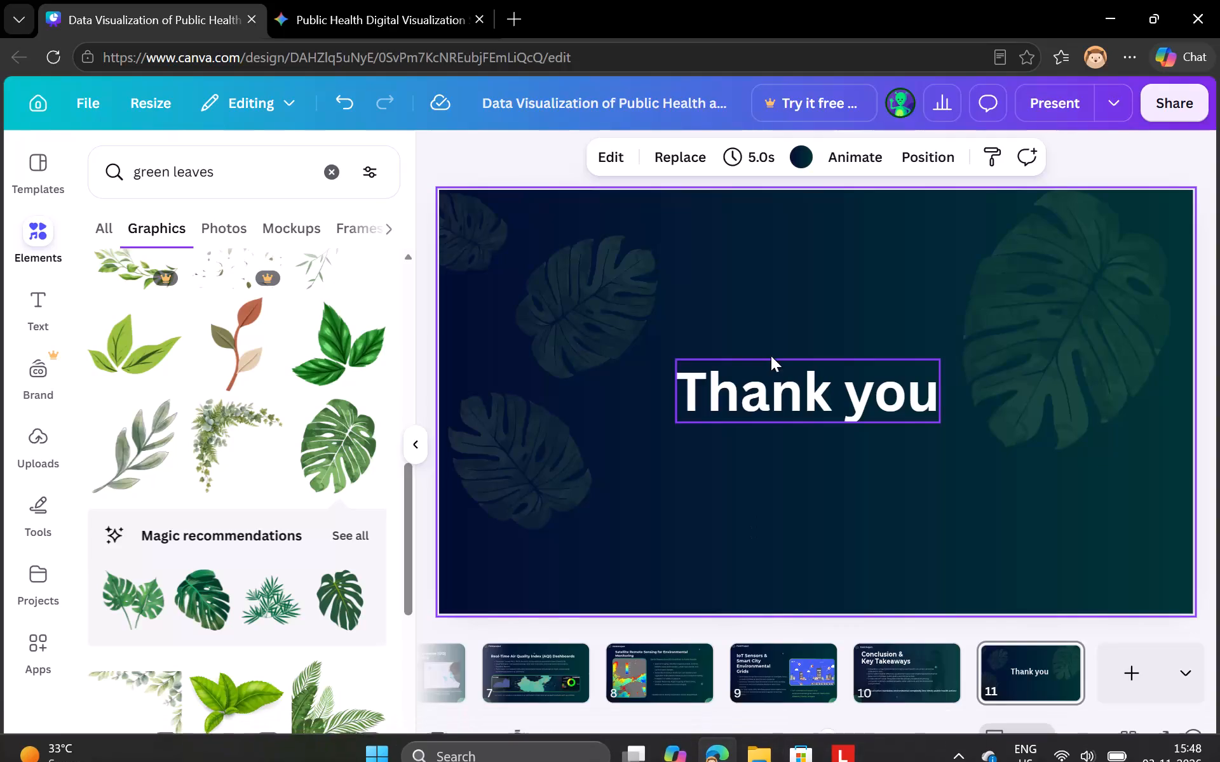
Duplicate the monstera leaf beside the upper-left corner leaf, shrink the copy to about a quarter of slide height and place it above the title.
{"action": "left_click", "coordinate": [624, 324]}
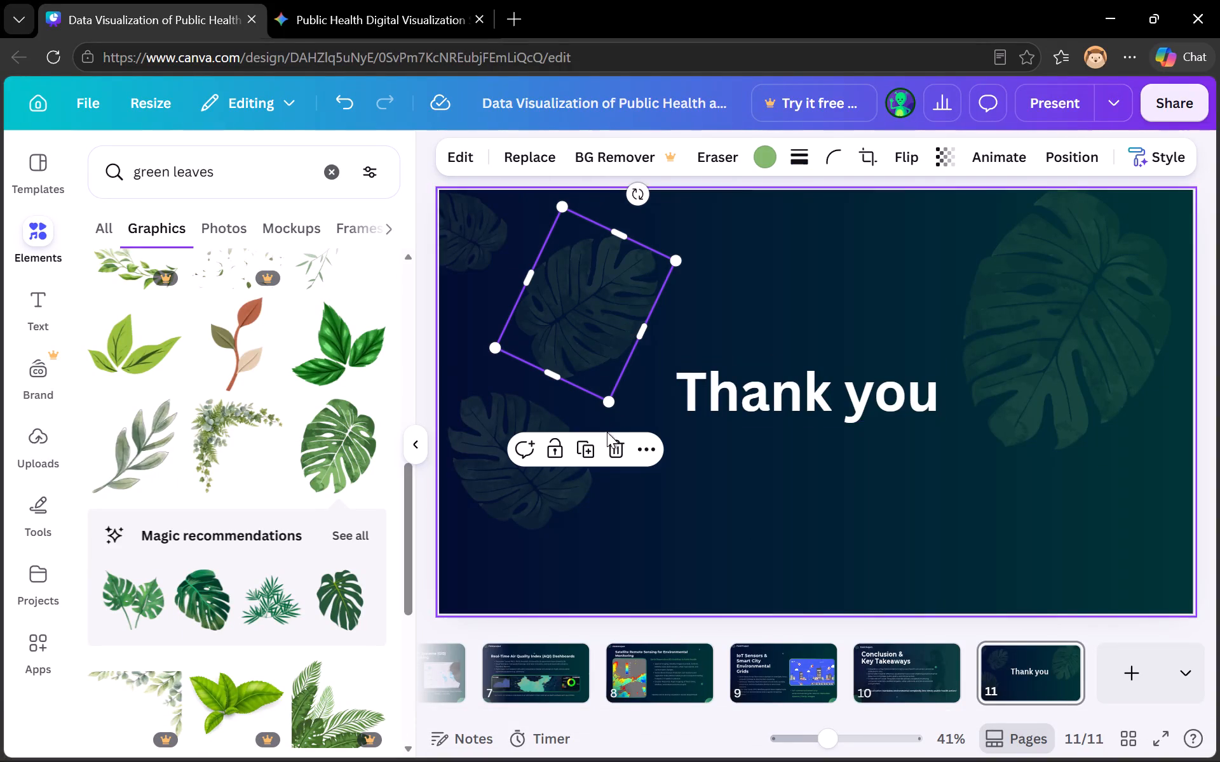
{"action": "left_click", "coordinate": [584, 456]}
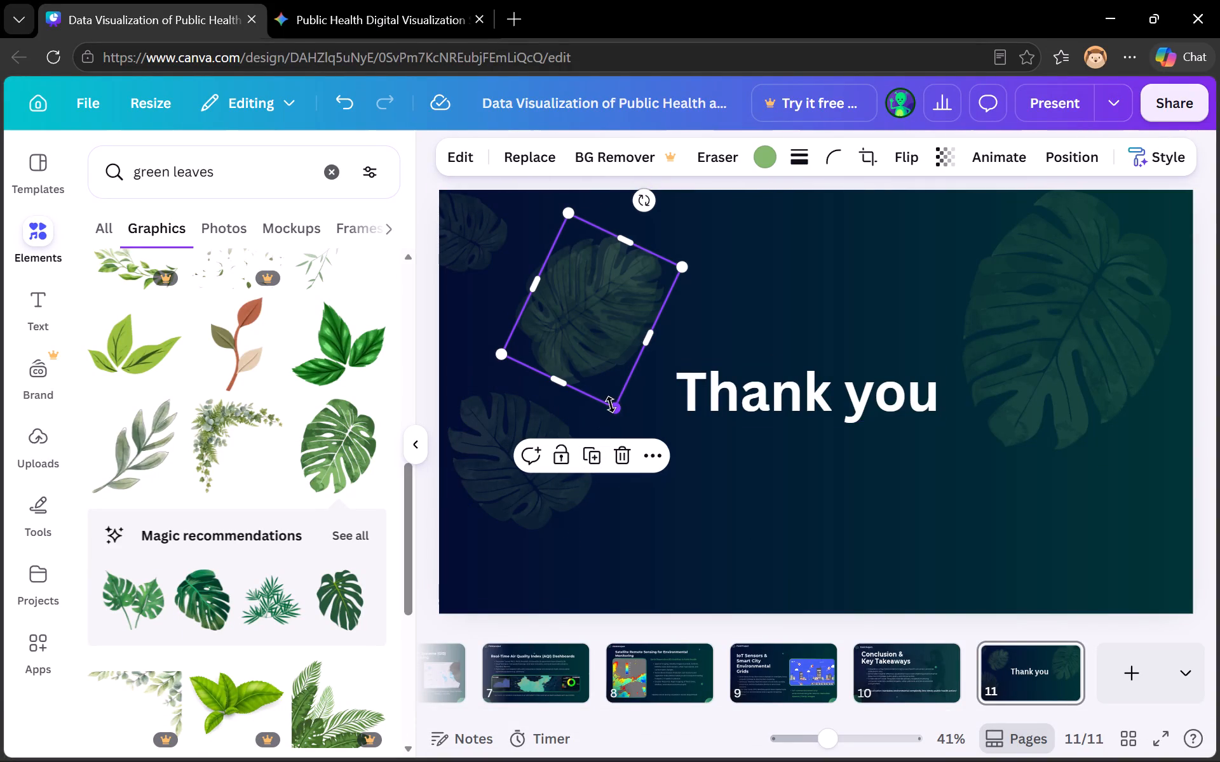
{"action": "left_click_drag", "start_coordinate": [611, 404], "coordinate": [605, 336]}
{"action": "left_click_drag", "start_coordinate": [584, 281], "coordinate": [741, 276]}
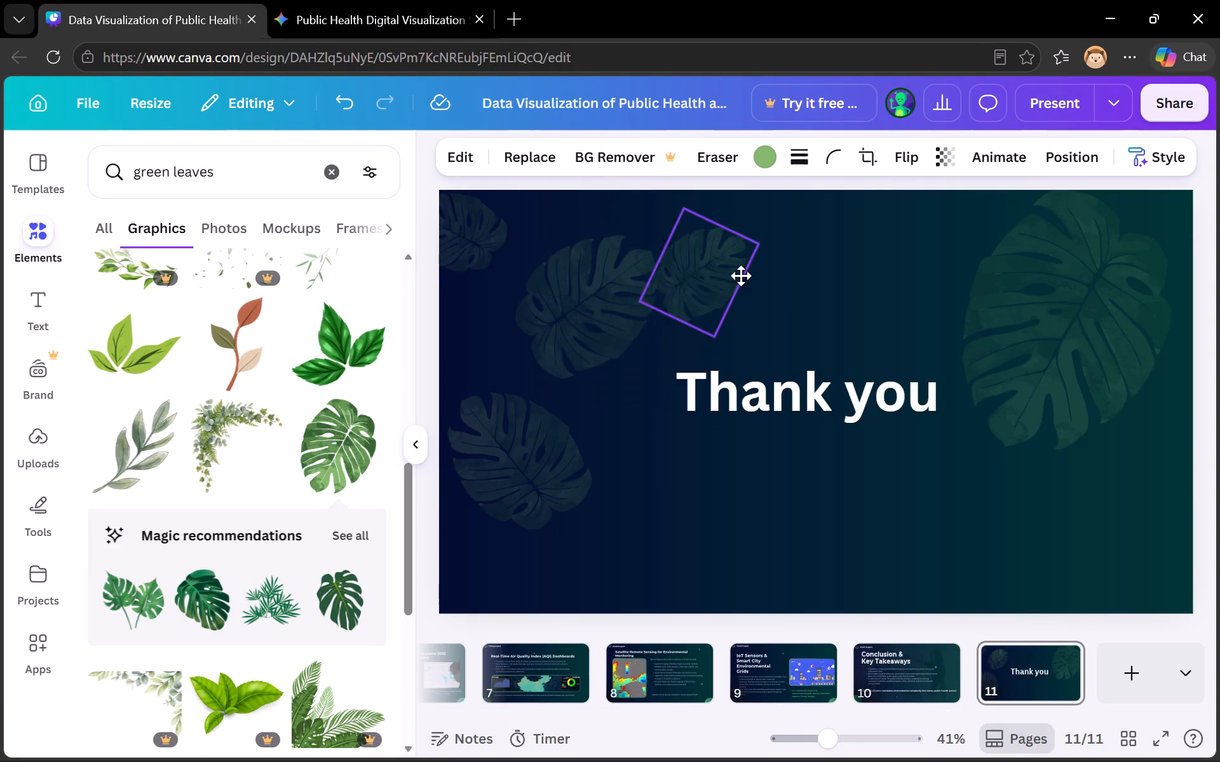
{"action": "left_click_drag", "start_coordinate": [741, 276], "coordinate": [763, 275]}
Duplicate the small leaf above the title, enlarge the copy to about a third of slide height and place it below the word "you".
{"action": "left_click", "coordinate": [761, 385]}
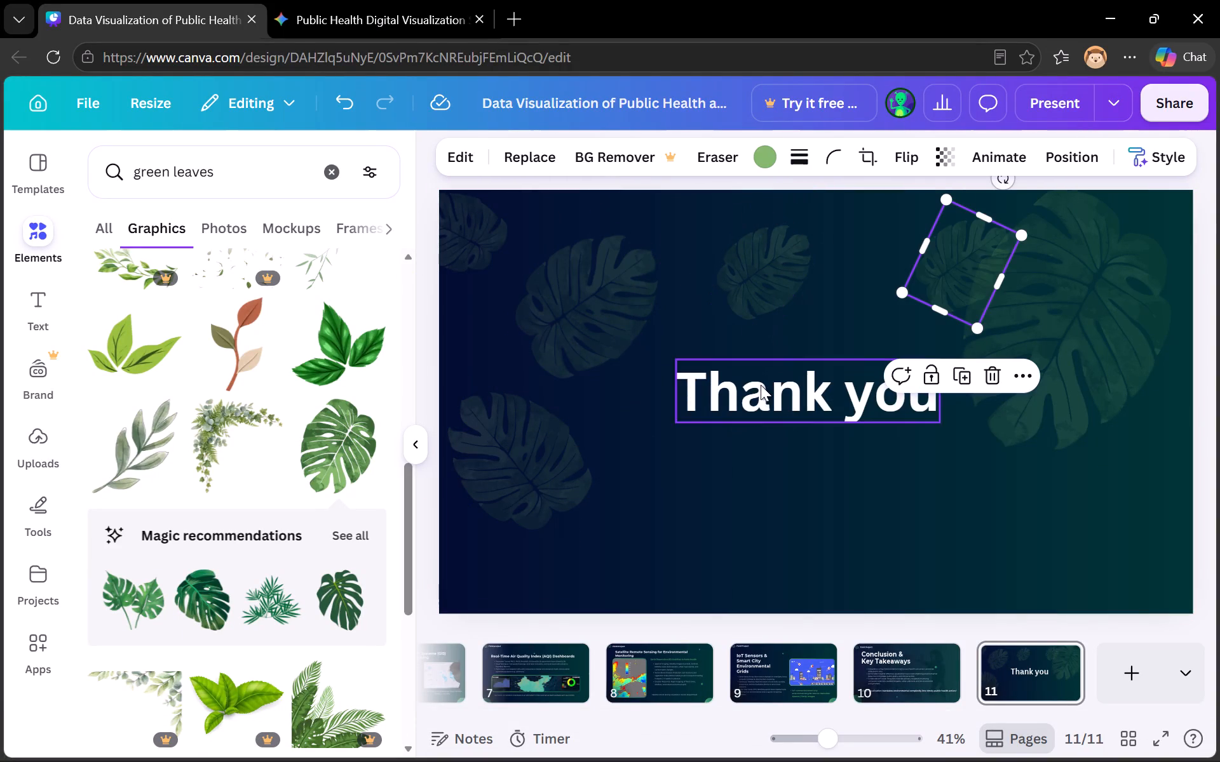
{"action": "left_click_drag", "start_coordinate": [954, 302], "coordinate": [700, 500]}
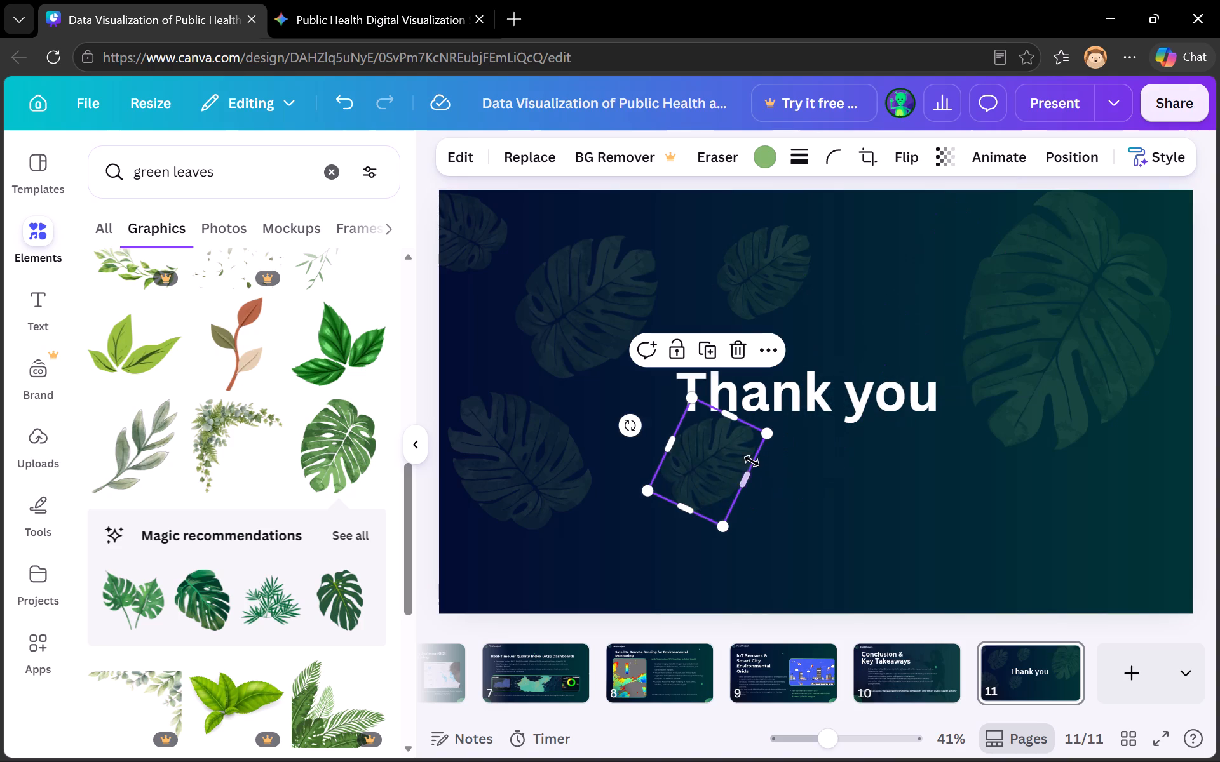
{"action": "left_click_drag", "start_coordinate": [768, 434], "coordinate": [938, 418]}
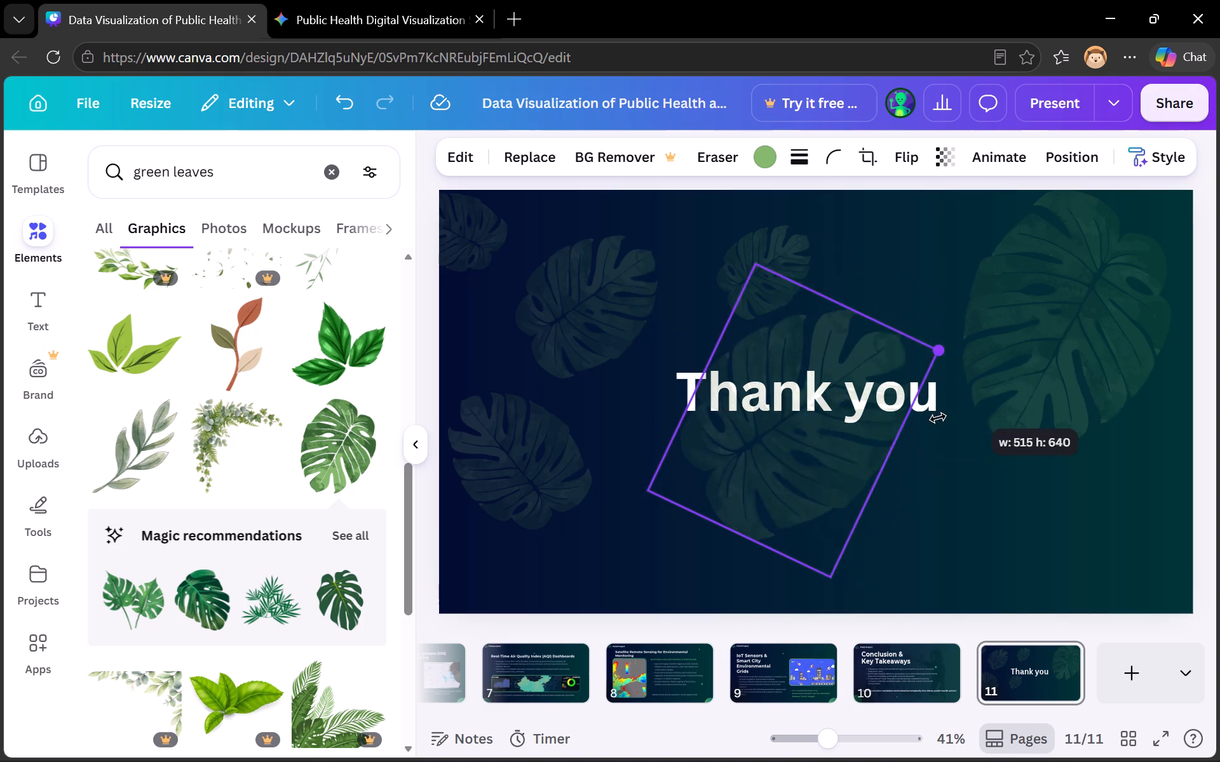
{"action": "left_click_drag", "start_coordinate": [938, 418], "coordinate": [884, 479]}
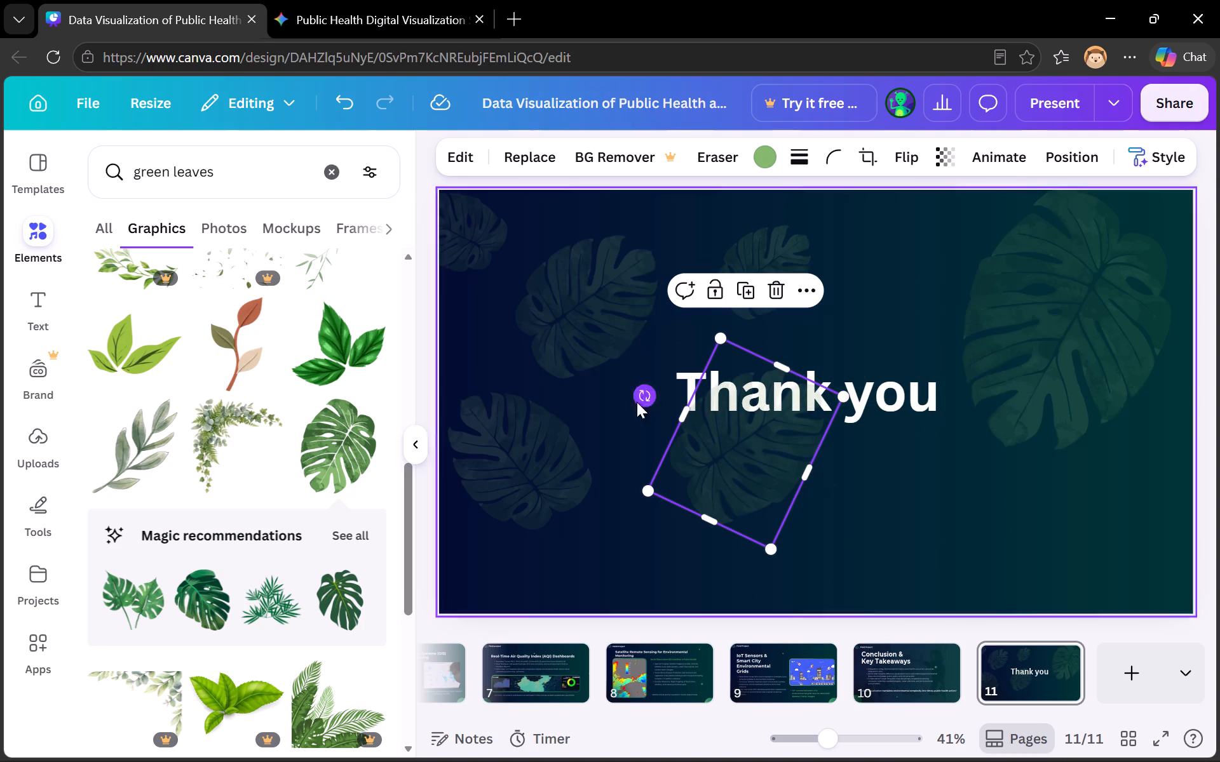
{"action": "left_click_drag", "start_coordinate": [637, 401], "coordinate": [897, 431]}
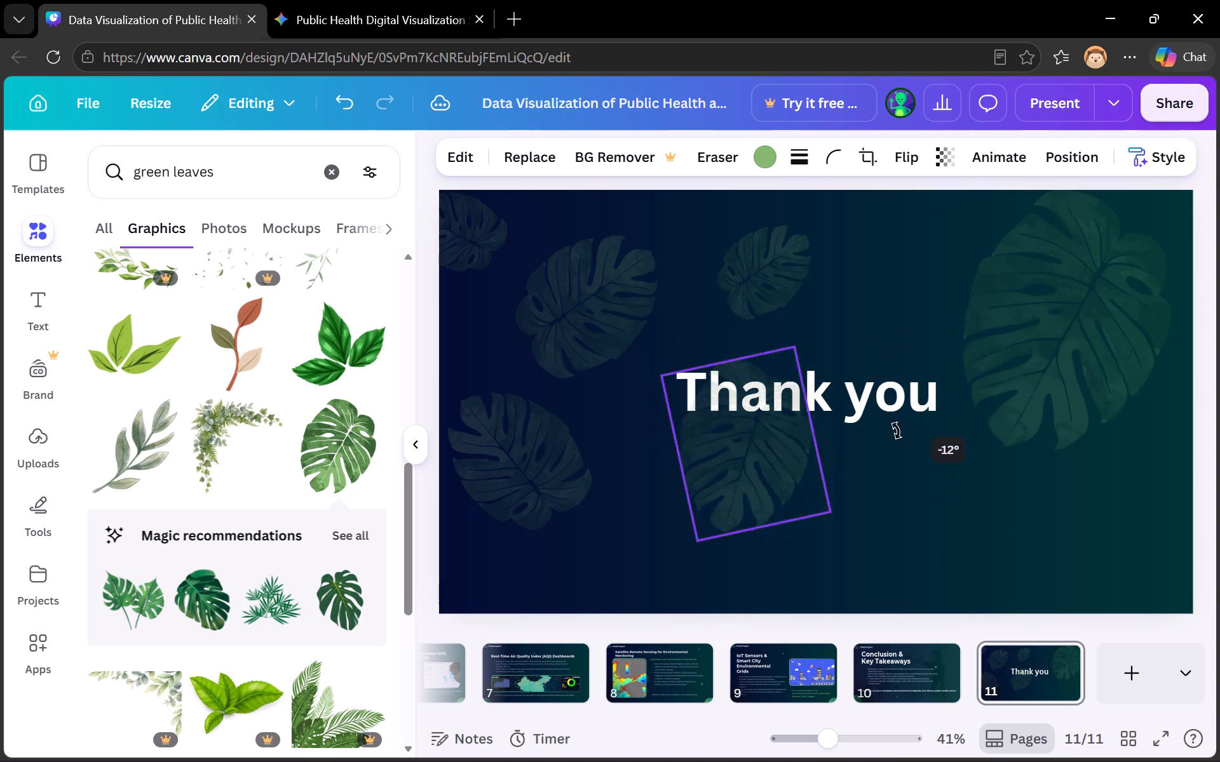
{"action": "left_click_drag", "start_coordinate": [897, 431], "coordinate": [879, 497]}
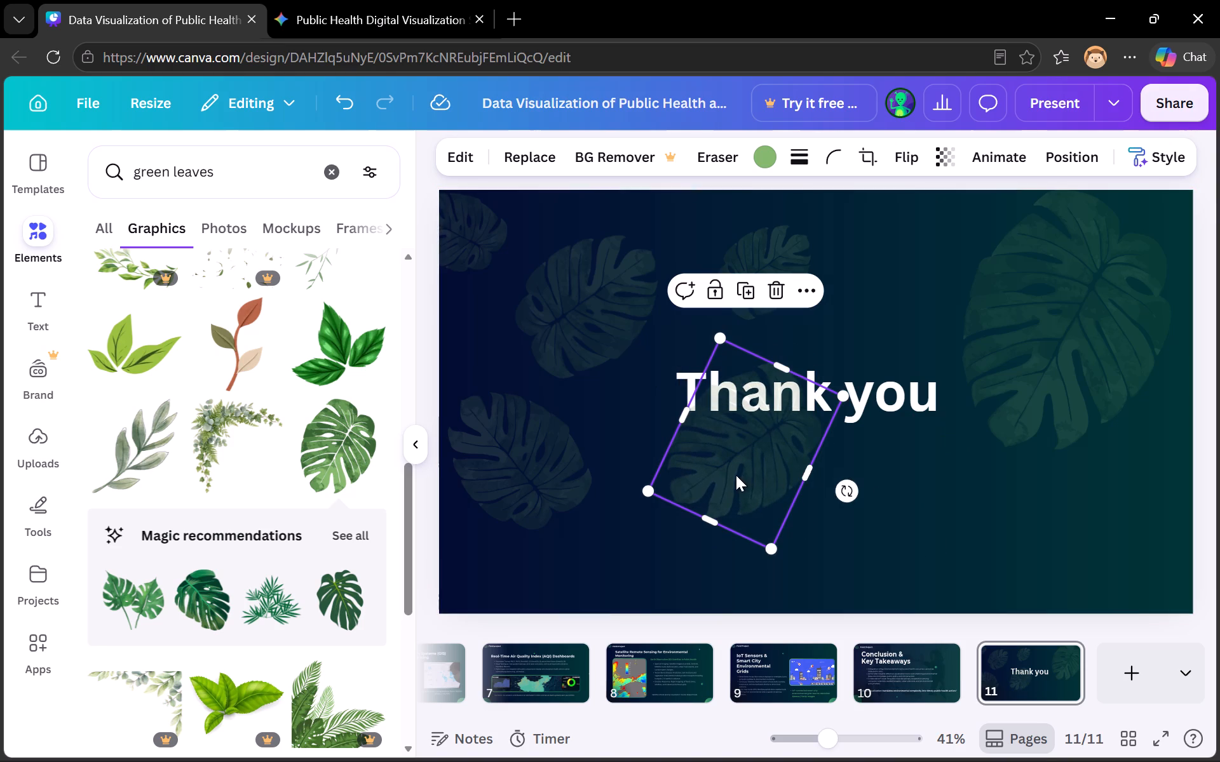
{"action": "left_click_drag", "start_coordinate": [736, 475], "coordinate": [894, 518]}
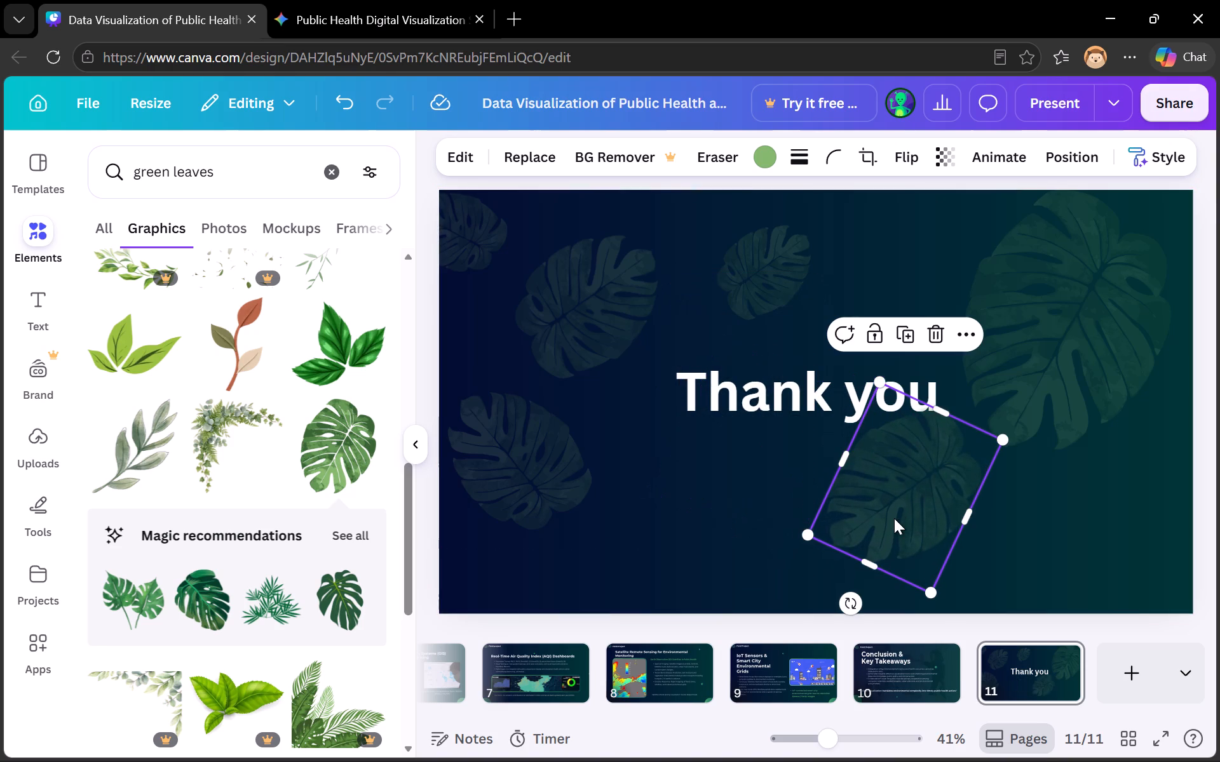
Shrink the largest monstera leaf to under half of slide height, rotate it about 22° clockwise and tuck it into the slide's upper-right corner.
{"action": "left_click", "coordinate": [1062, 339]}
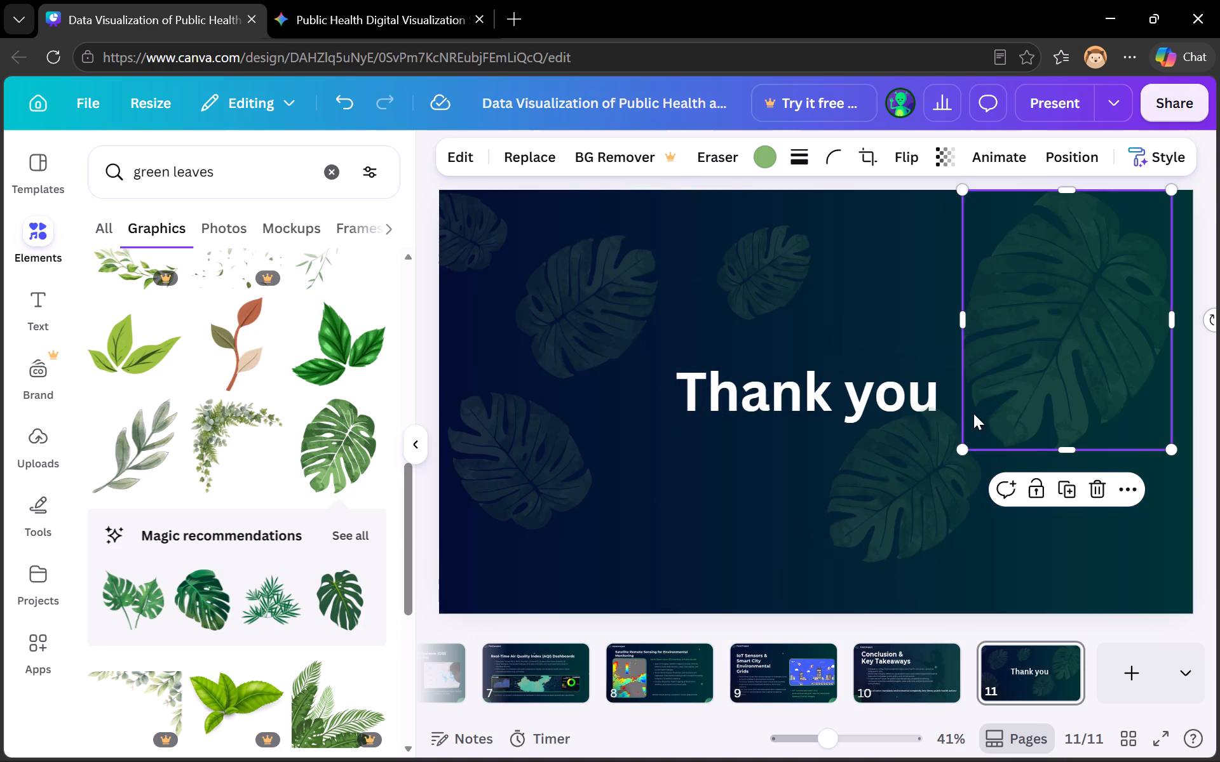
{"action": "left_click_drag", "start_coordinate": [960, 446], "coordinate": [1007, 368]}
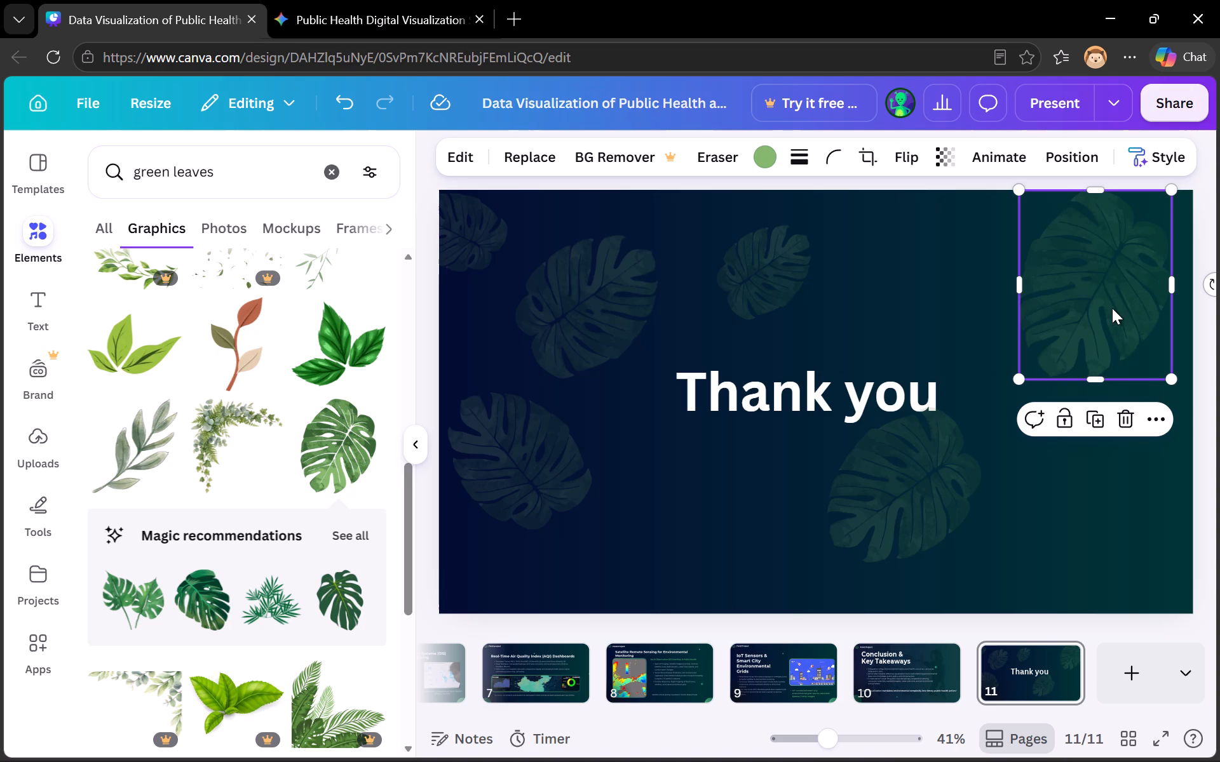
{"action": "left_click_drag", "start_coordinate": [1112, 308], "coordinate": [1091, 349]}
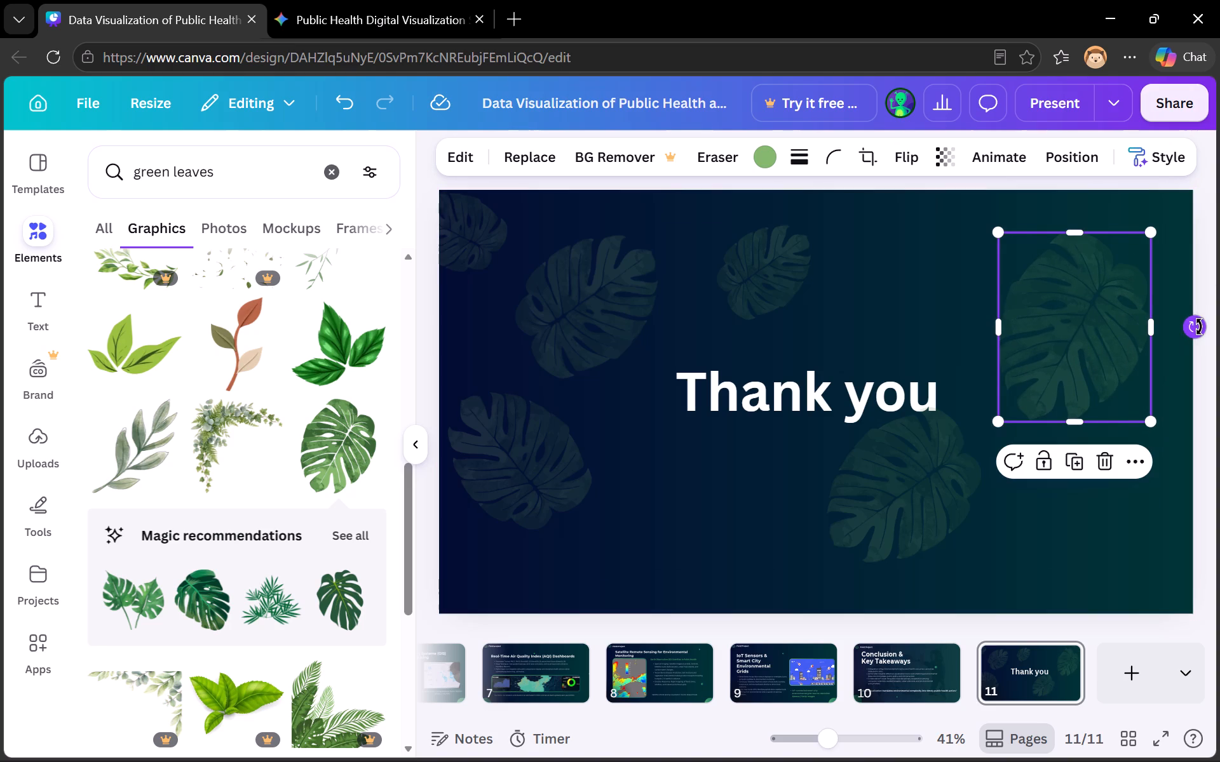
{"action": "left_click_drag", "start_coordinate": [1199, 327], "coordinate": [1219, 386]}
{"action": "left_click_drag", "start_coordinate": [1106, 332], "coordinate": [1156, 285]}
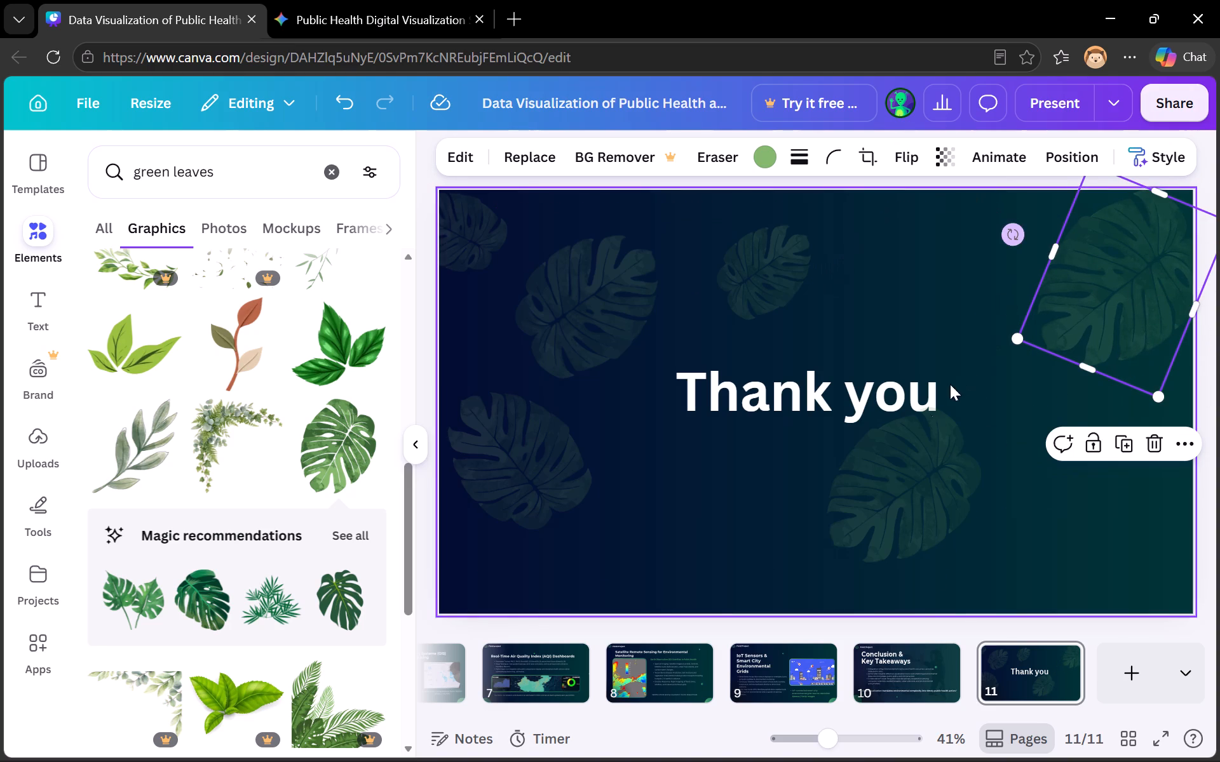
Duplicate the leaf below "you", shrink the copy to about a quarter of slide height, turn it about 180° and place it at the slide's bottom left.
{"action": "left_click", "coordinate": [915, 463]}
{"action": "left_click", "coordinate": [914, 327]}
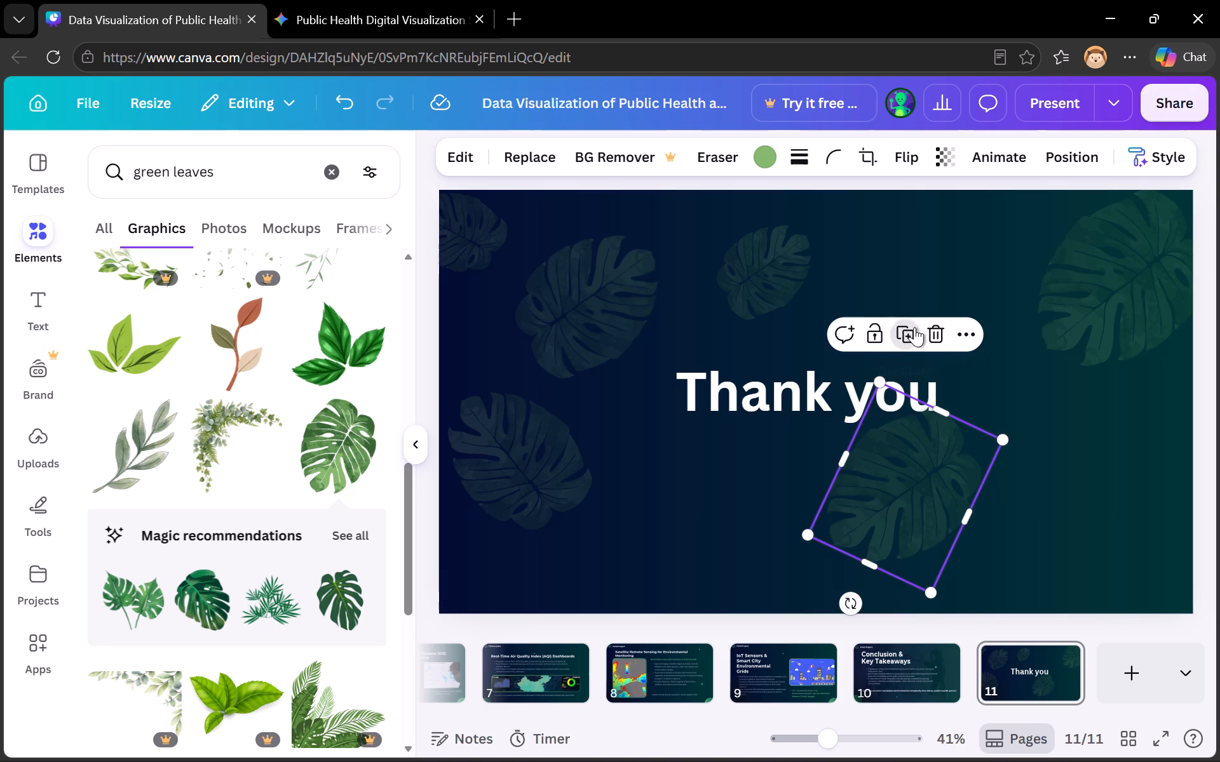
{"action": "left_click_drag", "start_coordinate": [996, 595], "coordinate": [928, 250]}
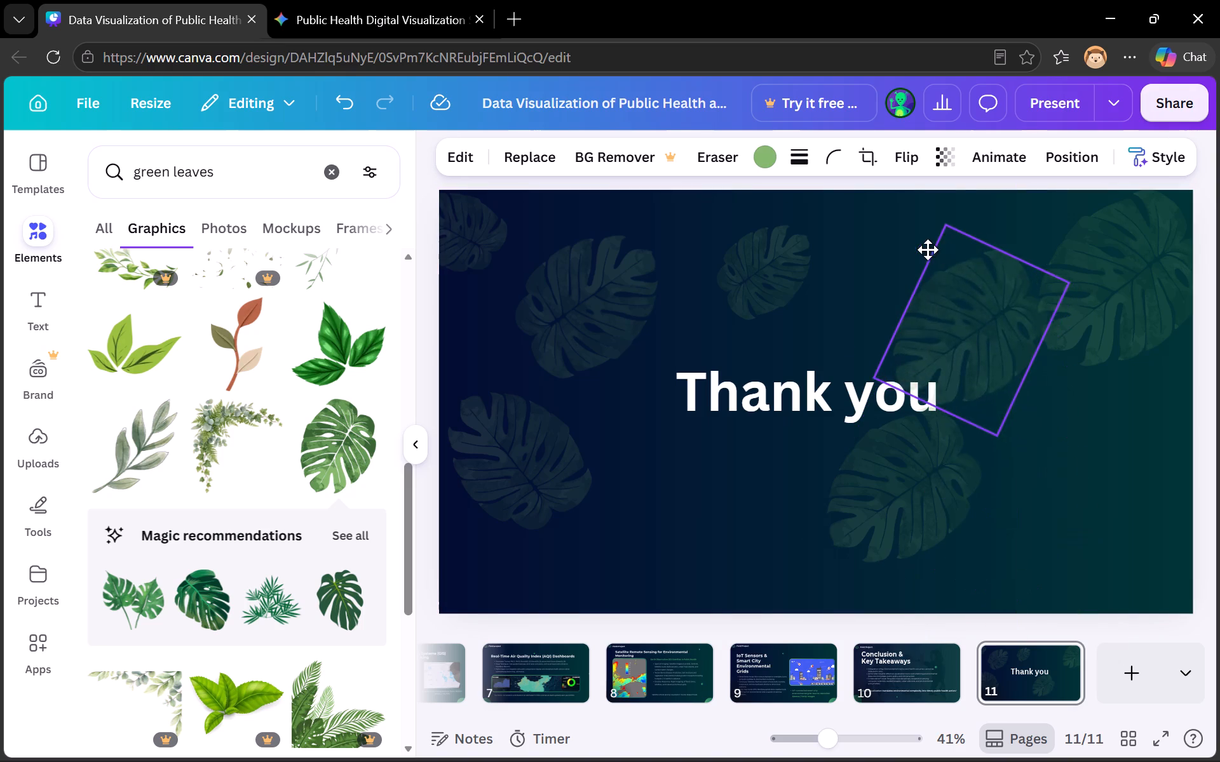
{"action": "left_click_drag", "start_coordinate": [928, 250], "coordinate": [917, 243]}
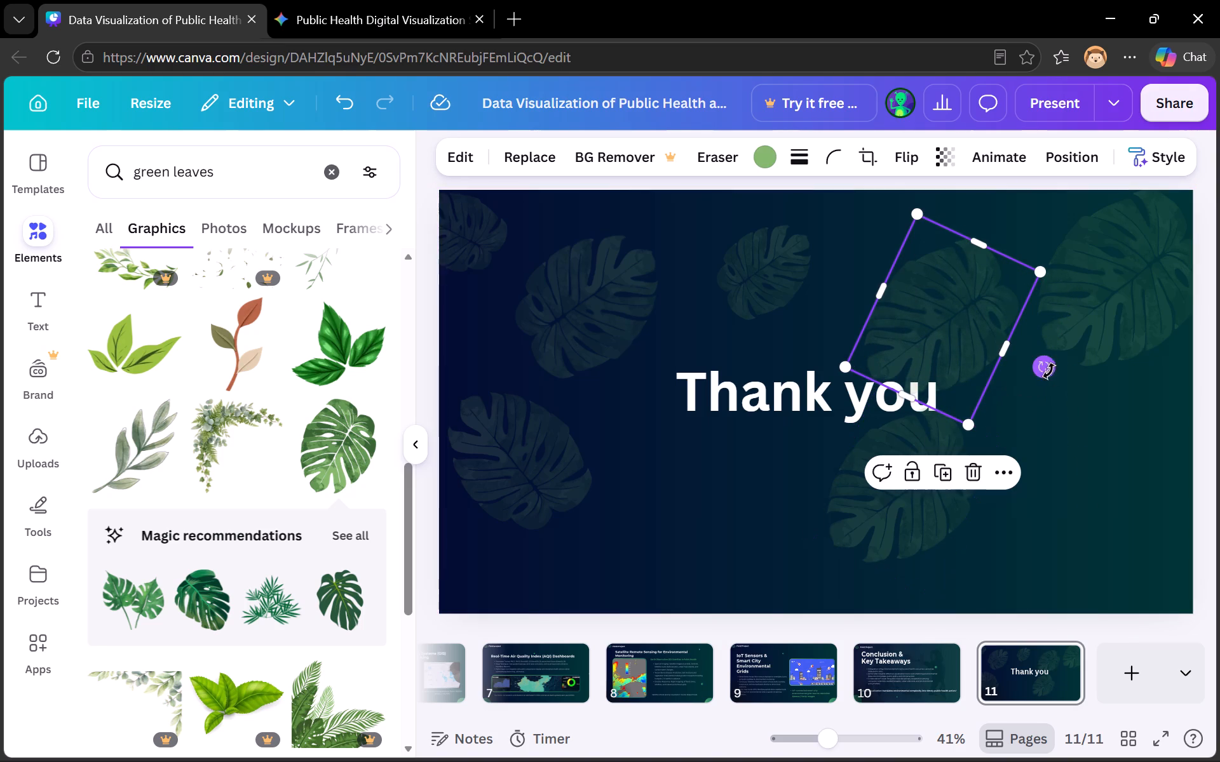
{"action": "left_click_drag", "start_coordinate": [1038, 371], "coordinate": [1087, 252]}
{"action": "left_click_drag", "start_coordinate": [898, 311], "coordinate": [719, 408]}
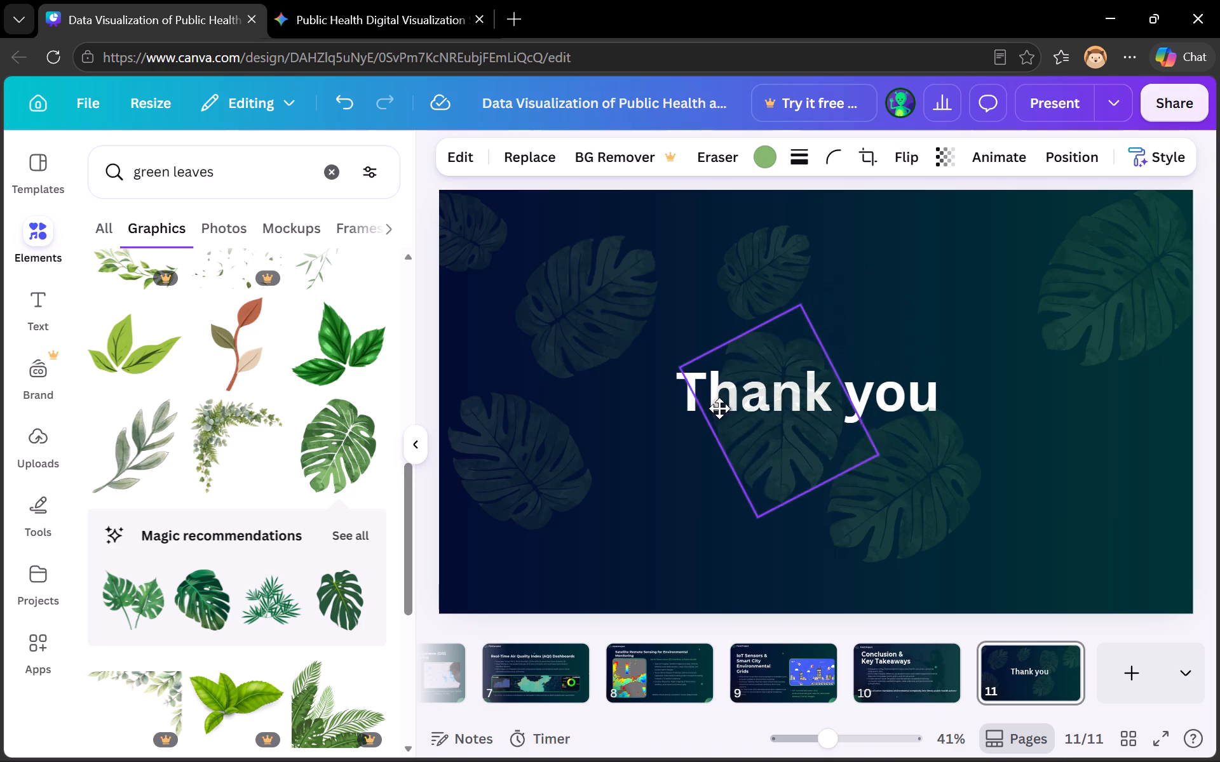
{"action": "left_click_drag", "start_coordinate": [719, 408], "coordinate": [678, 433]}
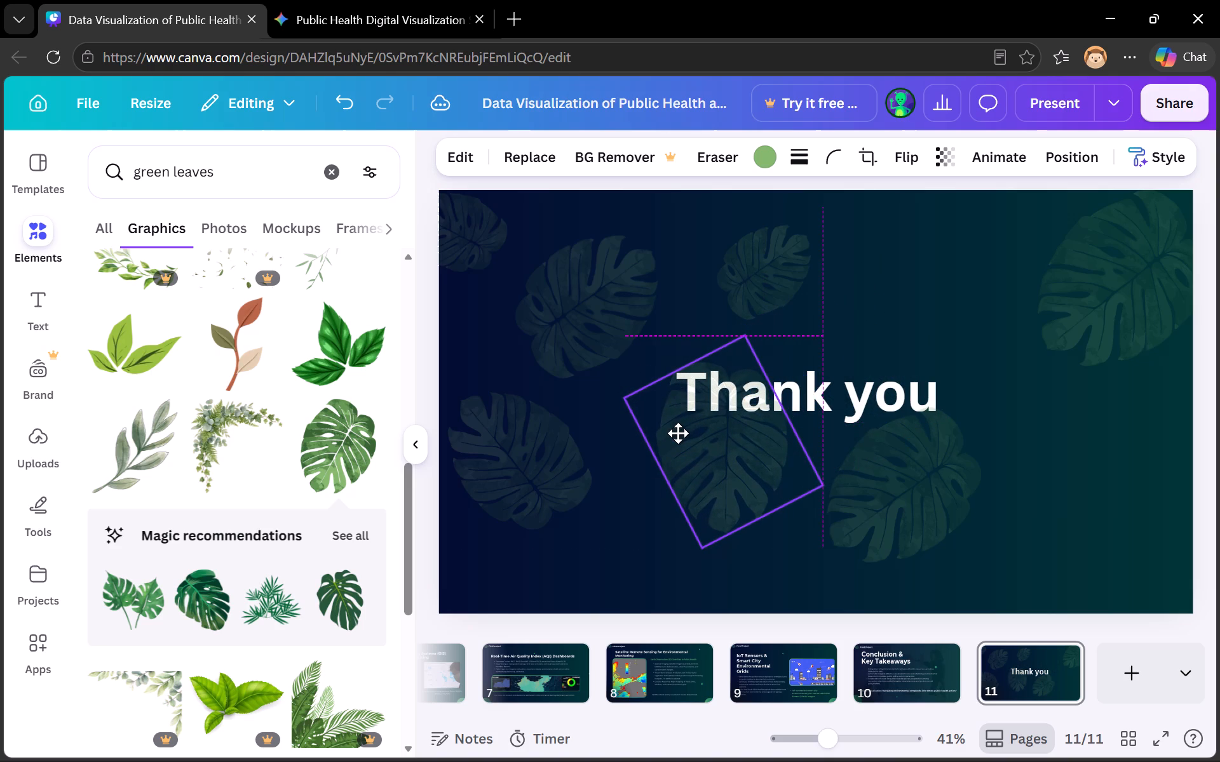
{"action": "left_click_drag", "start_coordinate": [678, 433], "coordinate": [661, 467]}
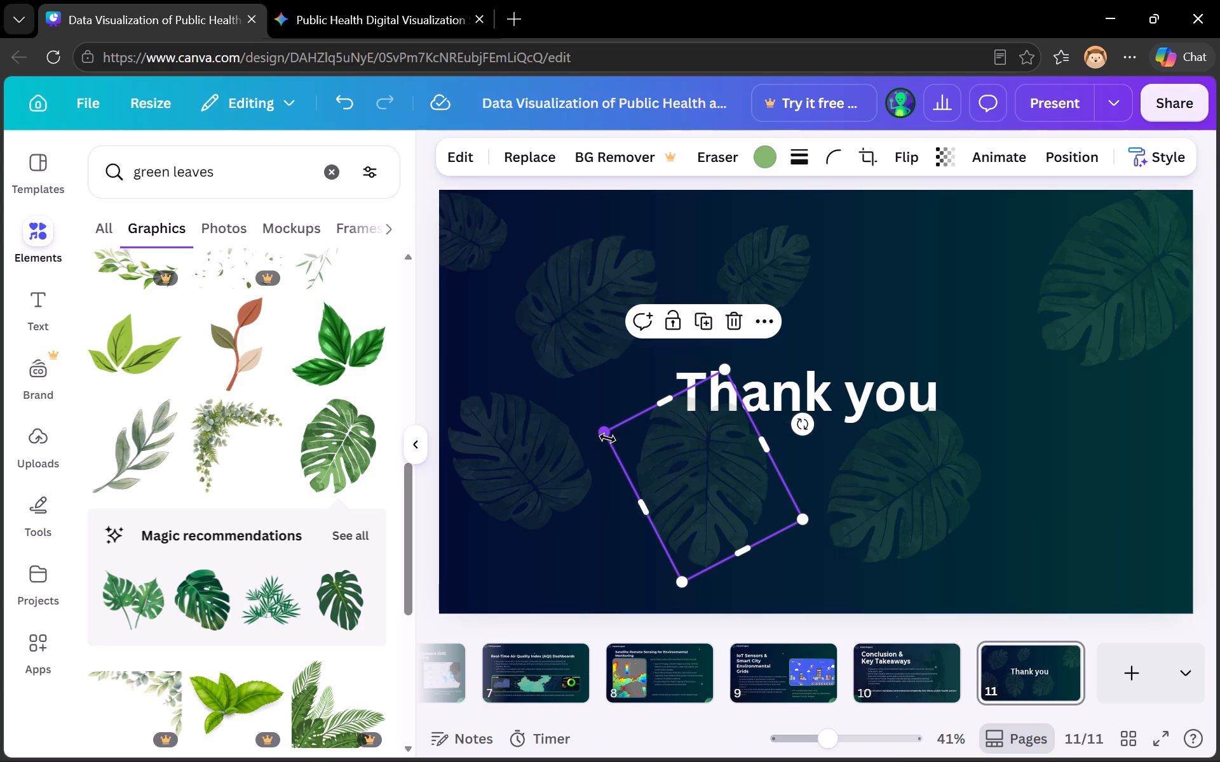
{"action": "left_click_drag", "start_coordinate": [607, 438], "coordinate": [637, 474]}
{"action": "left_click_drag", "start_coordinate": [803, 439], "coordinate": [839, 316]}
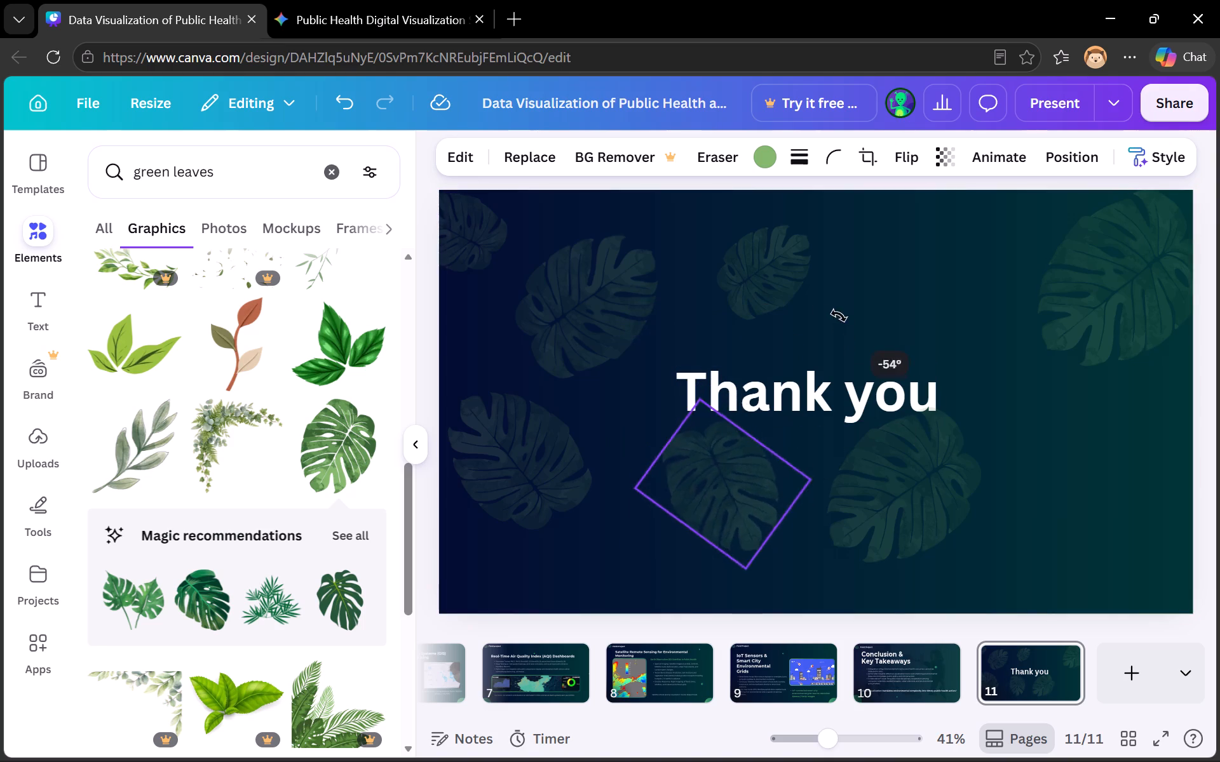
{"action": "left_click_drag", "start_coordinate": [839, 316], "coordinate": [560, 408]}
{"action": "left_click_drag", "start_coordinate": [712, 462], "coordinate": [603, 559]}
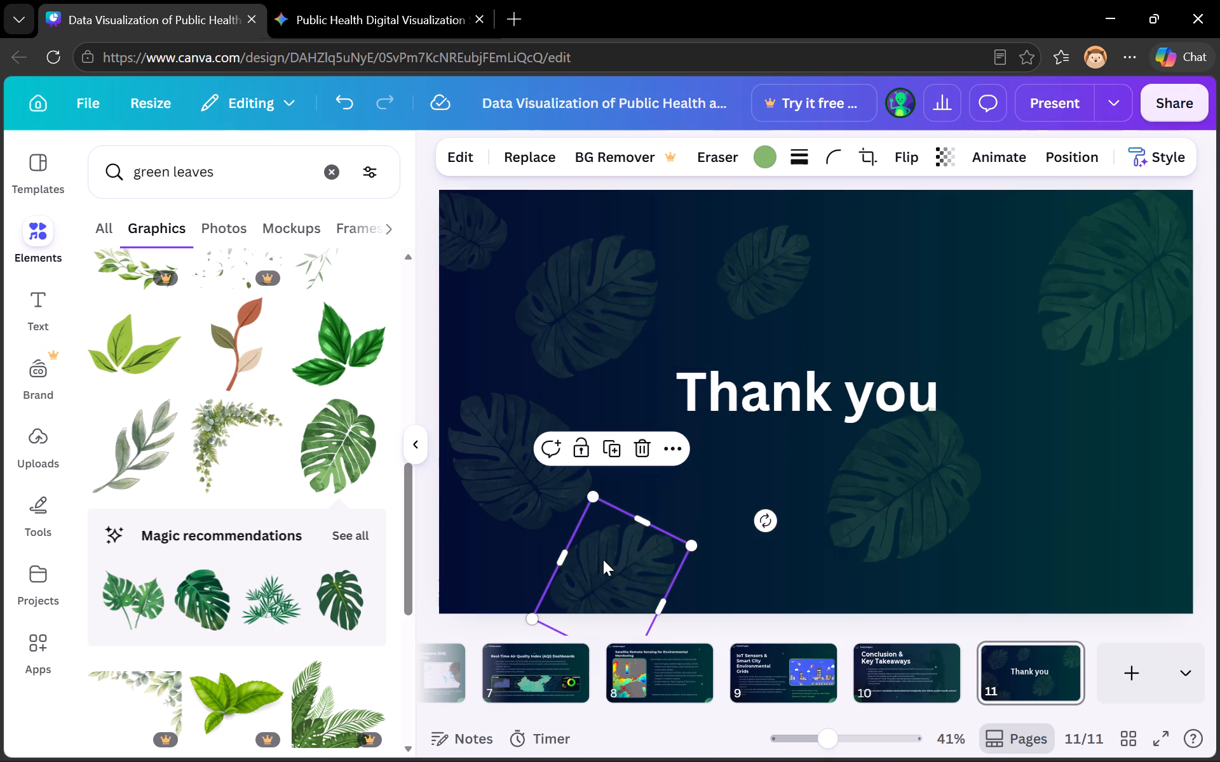
Move the larger lower-left monstera leaf slightly up and partly off the slide's left edge.
{"action": "left_click_drag", "start_coordinate": [530, 496], "coordinate": [506, 479]}
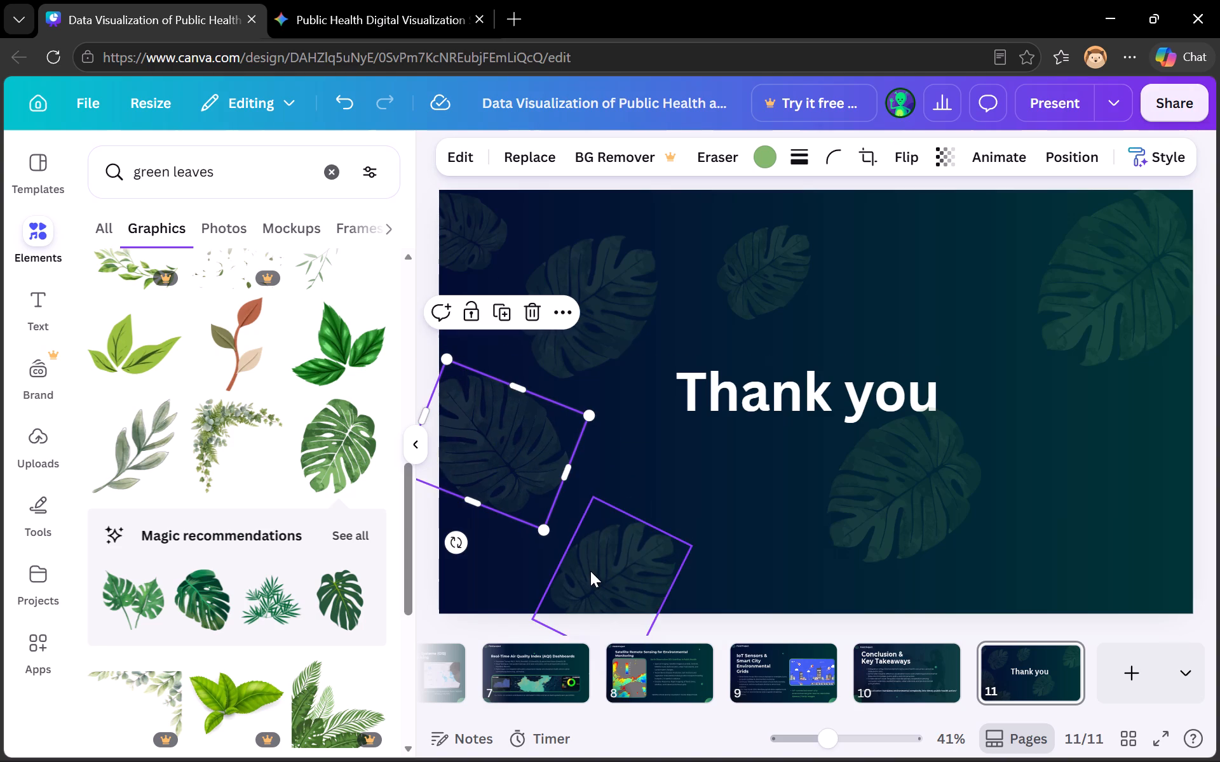
Shift the small bottom monstera leaf closer to the lower-left leaf and enlarge it slightly, keeping it partly off the slide's bottom edge.
{"action": "left_click_drag", "start_coordinate": [590, 571], "coordinate": [503, 569]}
{"action": "left_click_drag", "start_coordinate": [529, 564], "coordinate": [563, 564]}
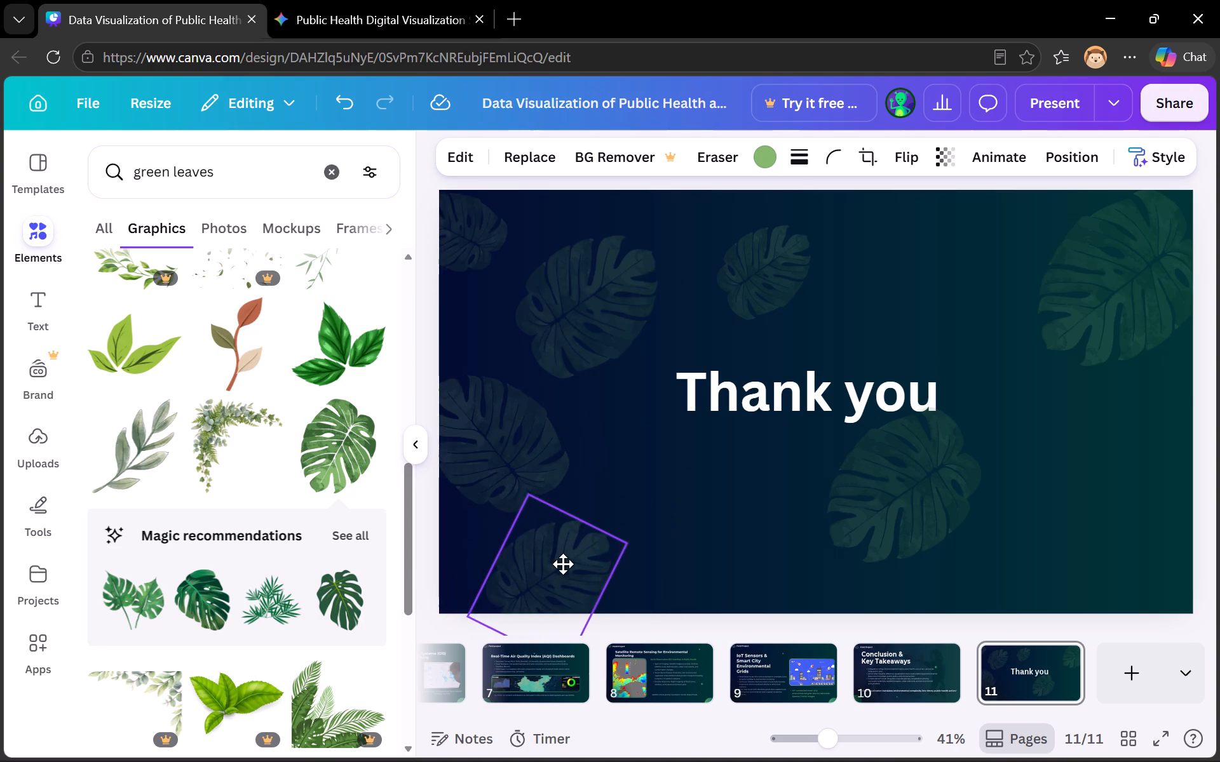
{"action": "left_click_drag", "start_coordinate": [563, 564], "coordinate": [578, 563]}
{"action": "left_click_drag", "start_coordinate": [652, 533], "coordinate": [658, 531]}
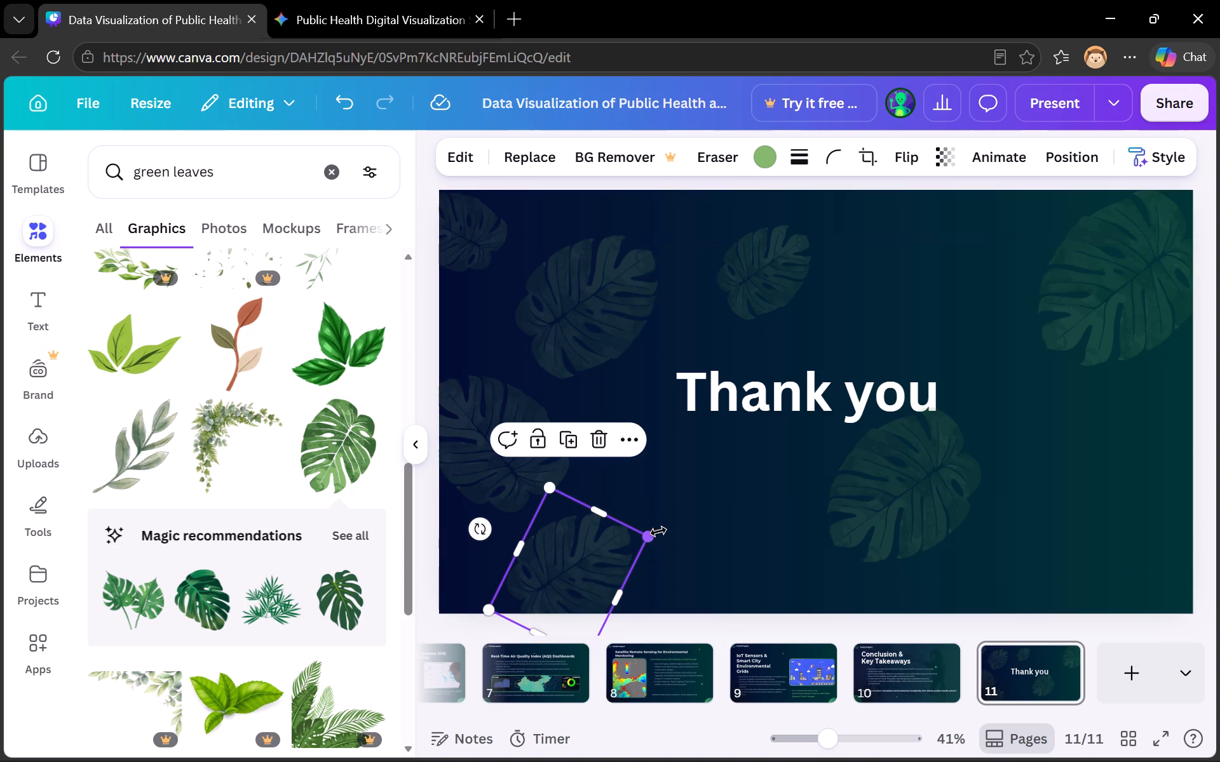
{"action": "left_click_drag", "start_coordinate": [658, 531], "coordinate": [666, 530]}
Move the monstera leaf below "you" to the slide's bottom edge, beside the small bottom leaf and under the word "Thank".
{"action": "left_click_drag", "start_coordinate": [865, 476], "coordinate": [700, 549]}
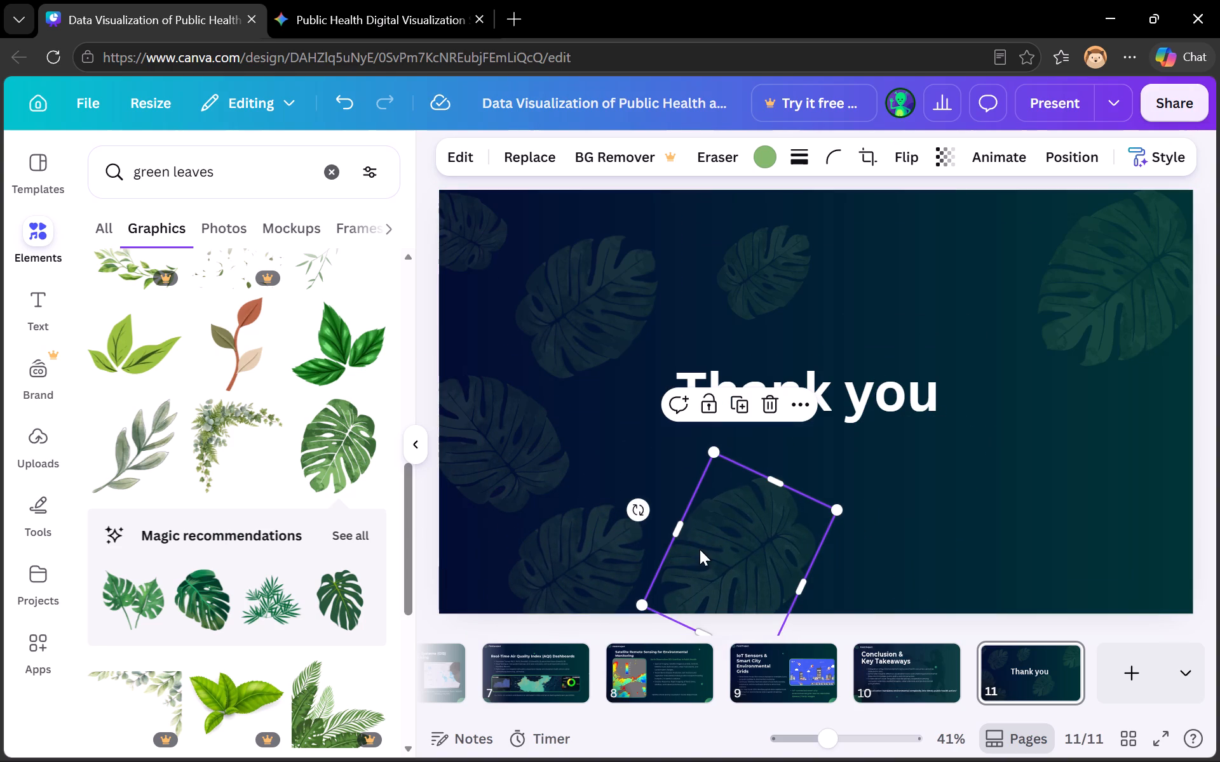
{"action": "left_click", "coordinate": [903, 447]}
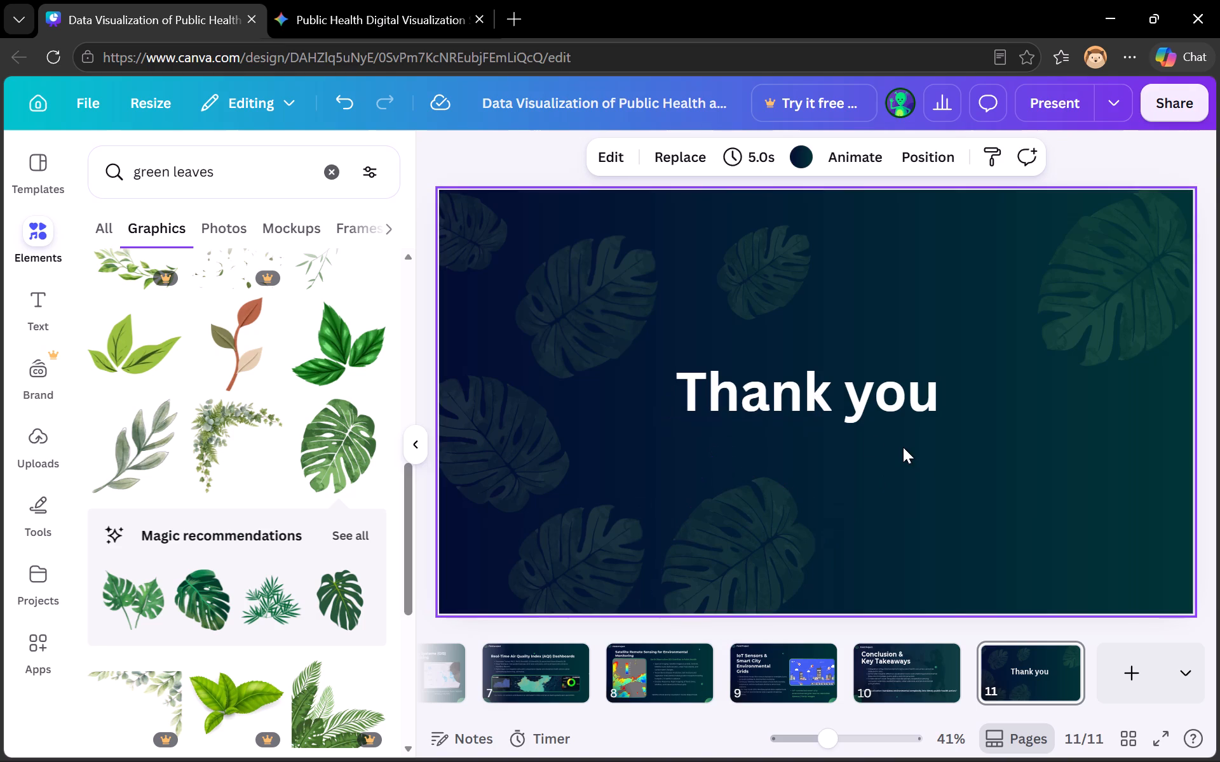
Move the small monstera leaf above the title down to the title's left end, overlapping the "T" of "Thank".
{"action": "left_click_drag", "start_coordinate": [757, 267], "coordinate": [652, 415]}
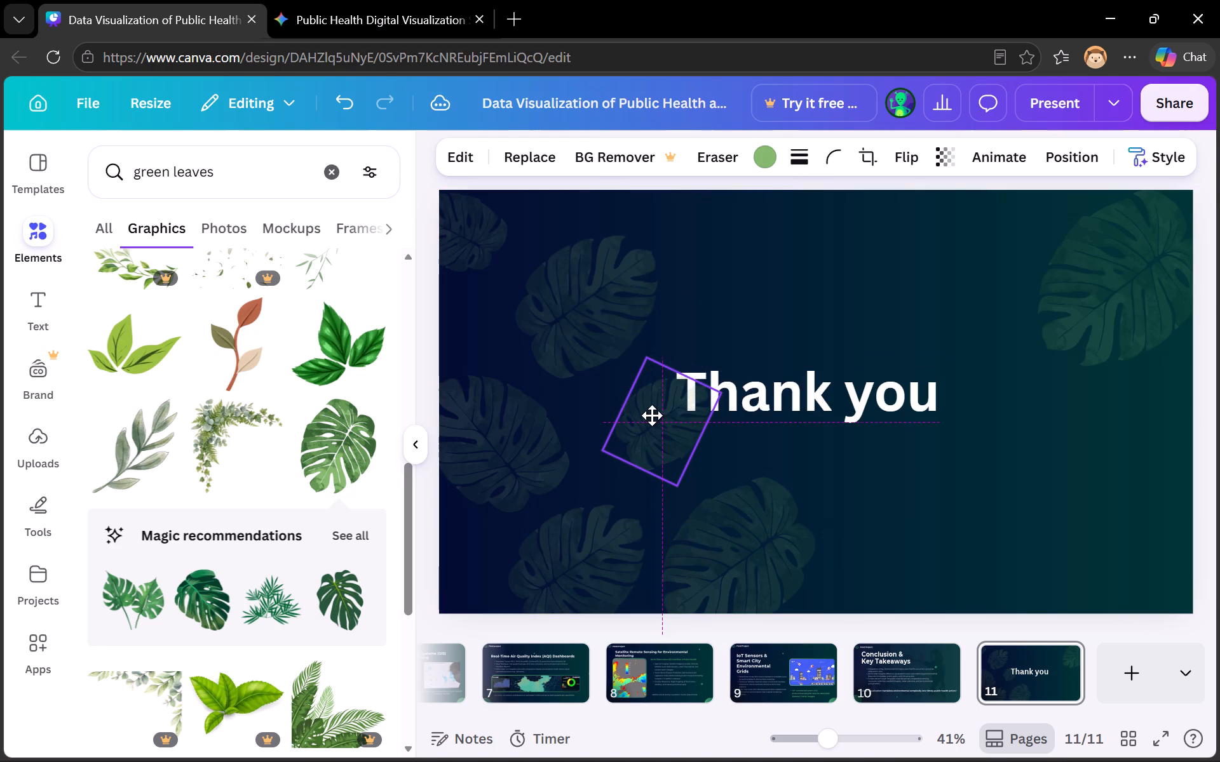
{"action": "left_click_drag", "start_coordinate": [652, 415], "coordinate": [651, 415]}
Duplicate the upper-right corner monstera leaf, shrink the copy to just over a third of slide height and place it over the word "you".
{"action": "left_click", "coordinate": [1158, 257]}
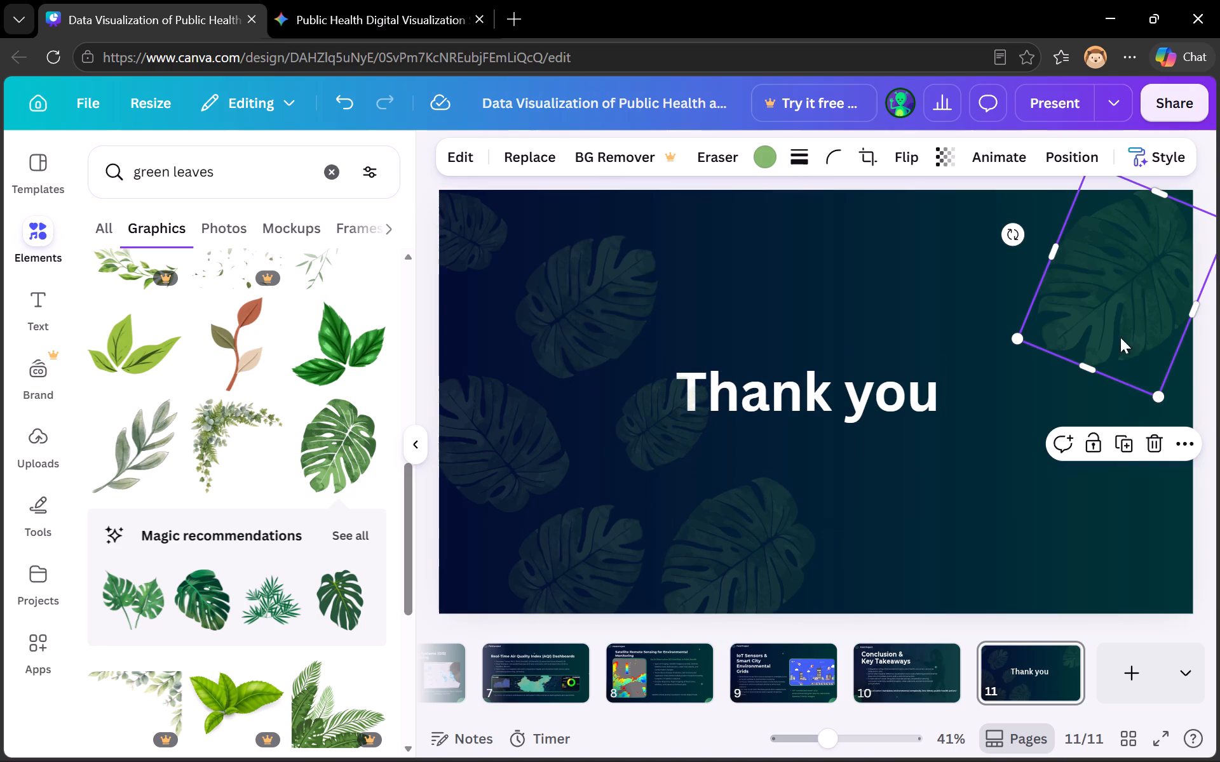
{"action": "left_click", "coordinate": [1117, 445]}
{"action": "left_click_drag", "start_coordinate": [1131, 300], "coordinate": [1012, 496]}
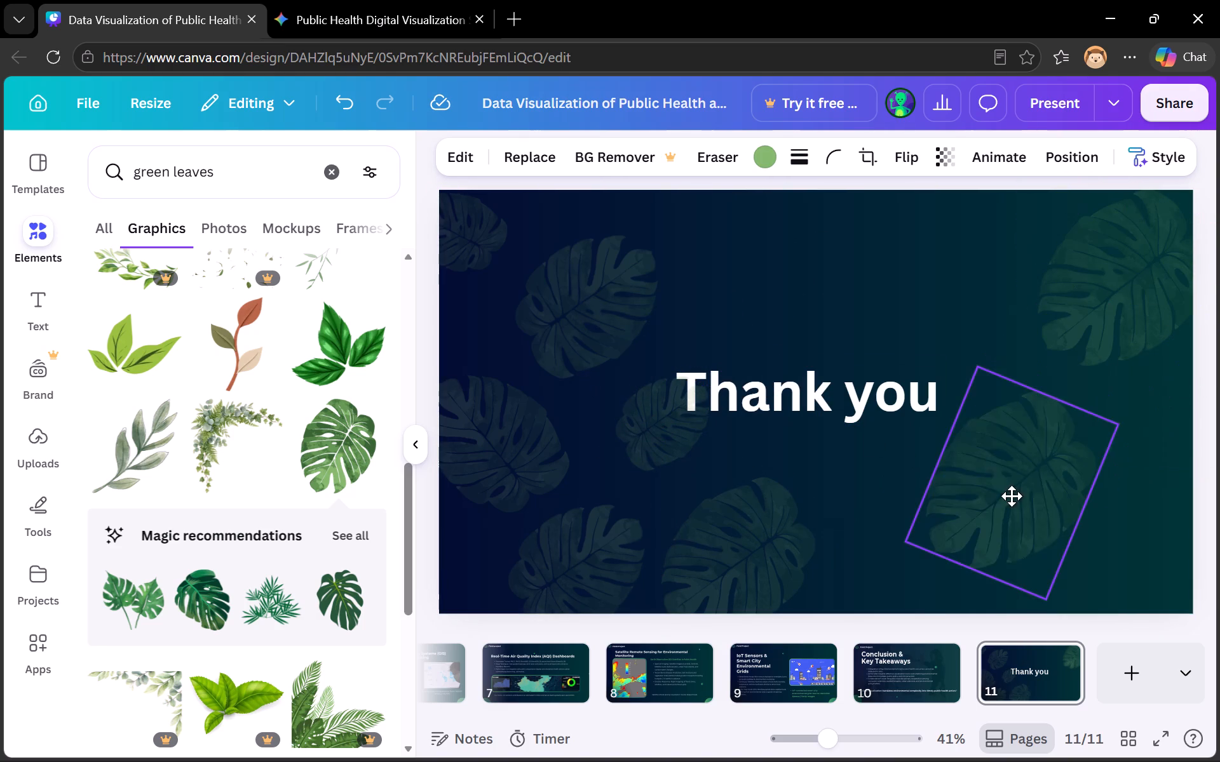
{"action": "left_click_drag", "start_coordinate": [1012, 496], "coordinate": [954, 539]}
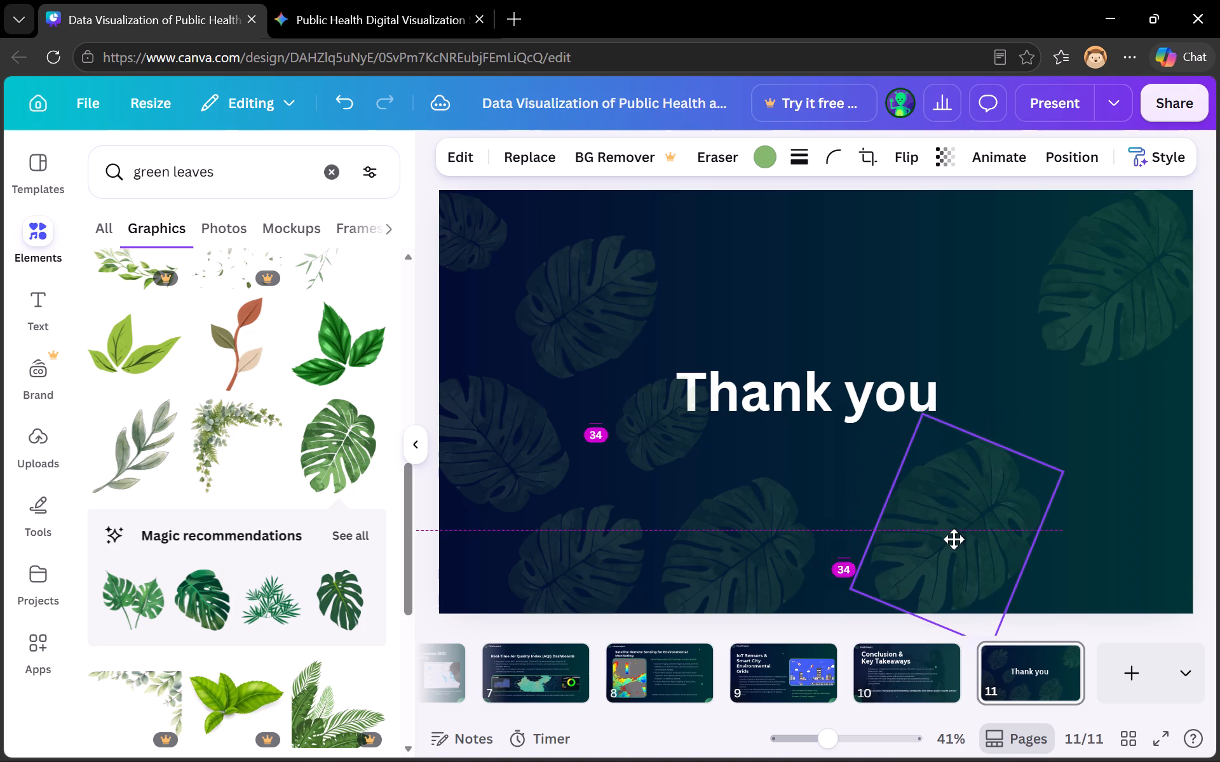
{"action": "left_click_drag", "start_coordinate": [954, 539], "coordinate": [930, 408]}
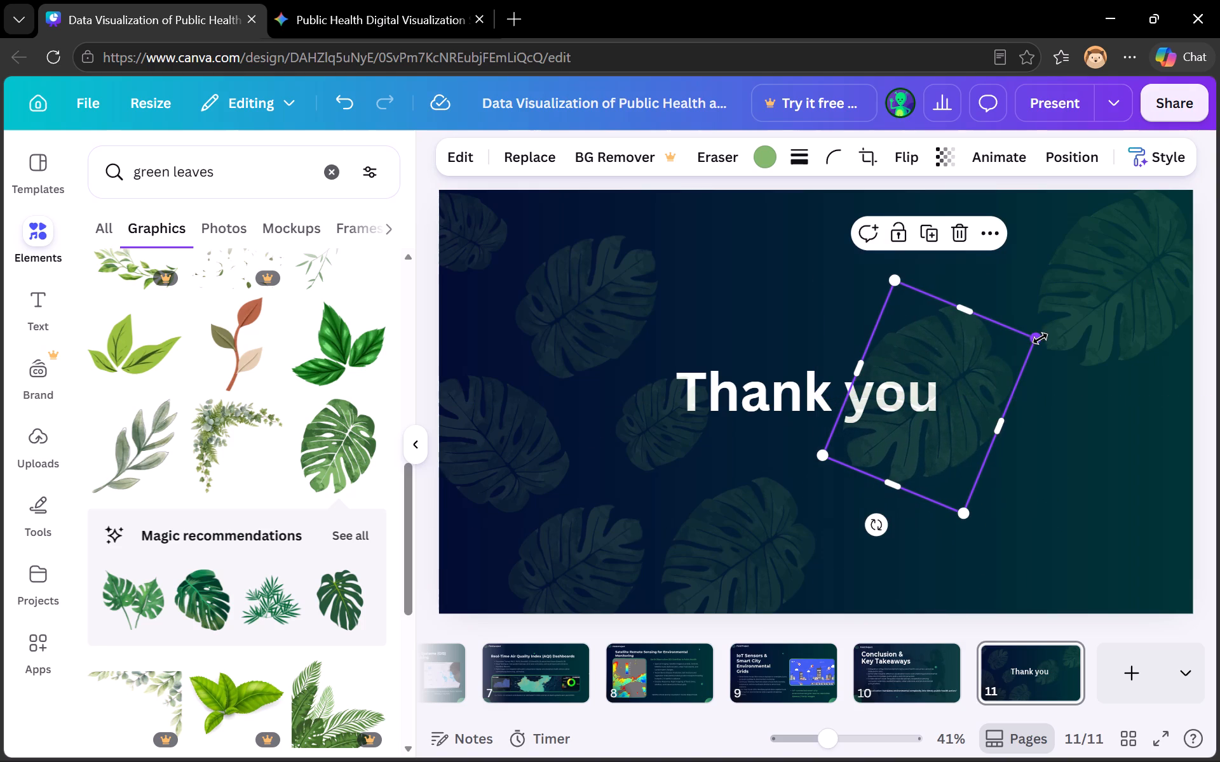
{"action": "left_click_drag", "start_coordinate": [1039, 340], "coordinate": [1018, 360]}
{"action": "left_click_drag", "start_coordinate": [974, 367], "coordinate": [957, 363]}
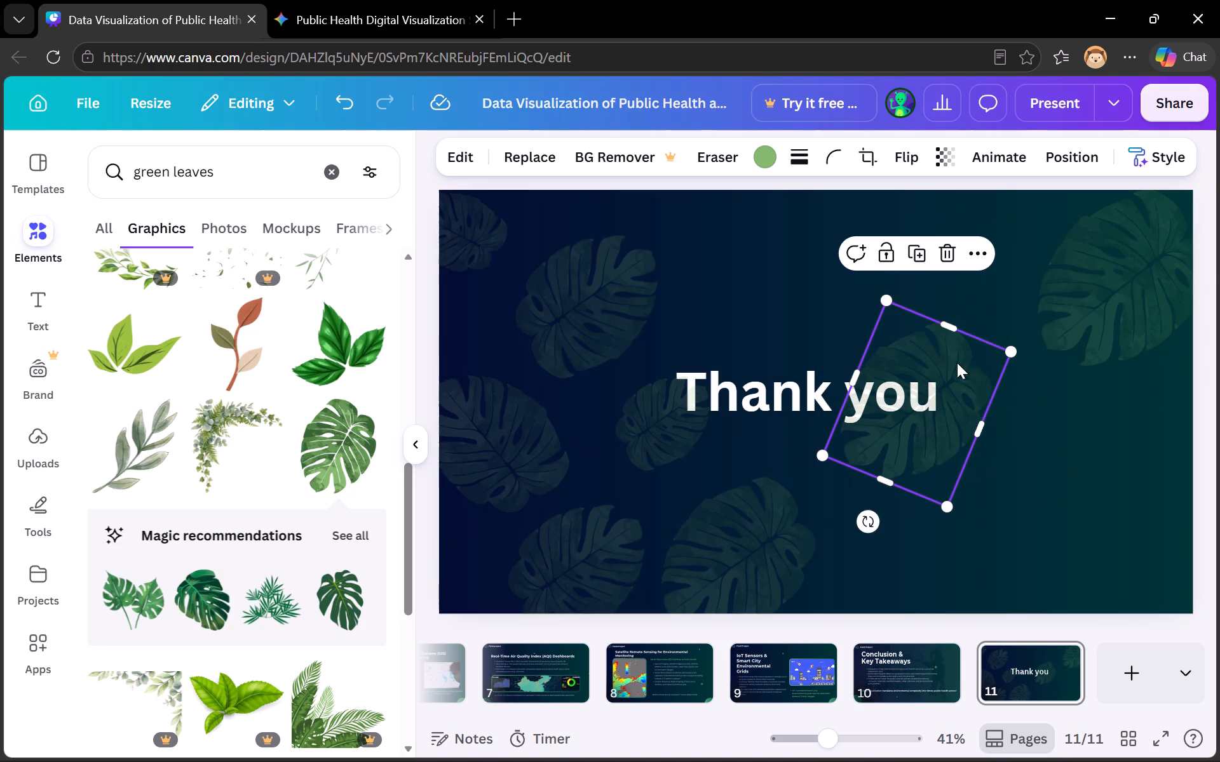
{"action": "left_click_drag", "start_coordinate": [957, 363], "coordinate": [986, 352]}
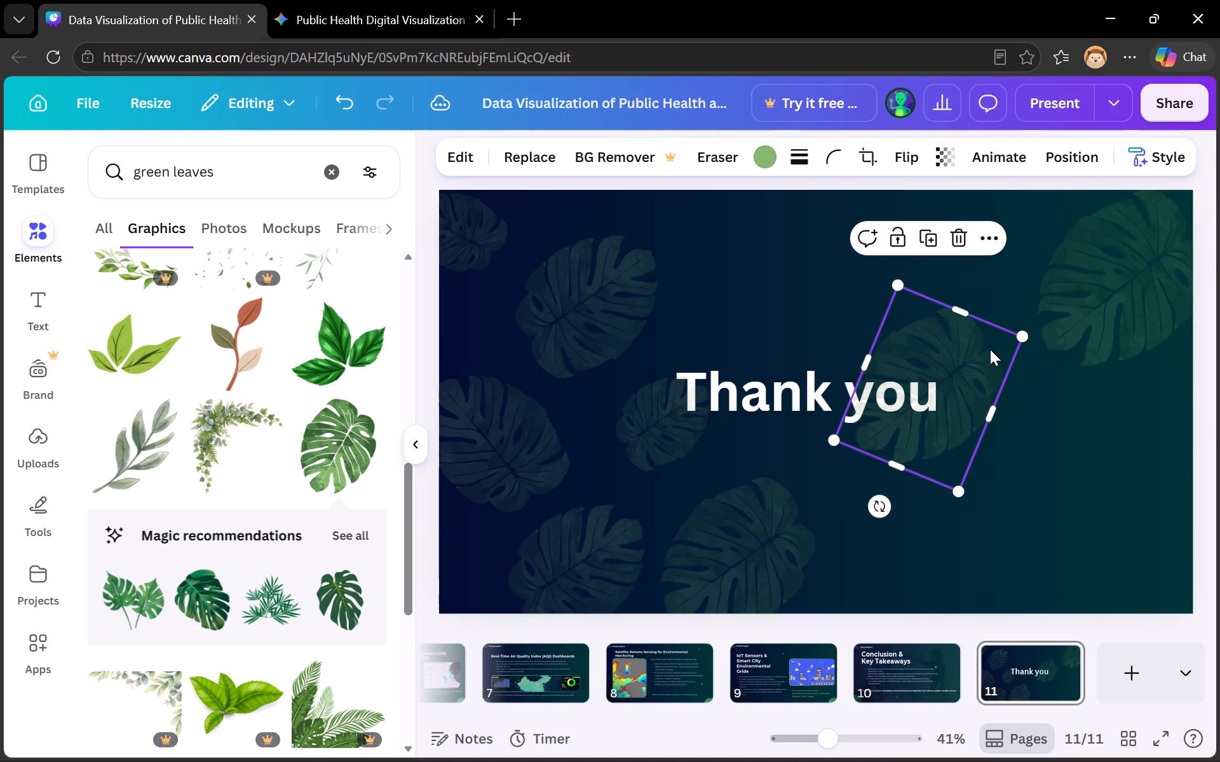
Shrink the upper-right corner monstera leaf, rotate it nearly upright and move it just above the word "Thank".
{"action": "left_click", "coordinate": [1103, 298]}
{"action": "left_click_drag", "start_coordinate": [1104, 284], "coordinate": [1007, 316]}
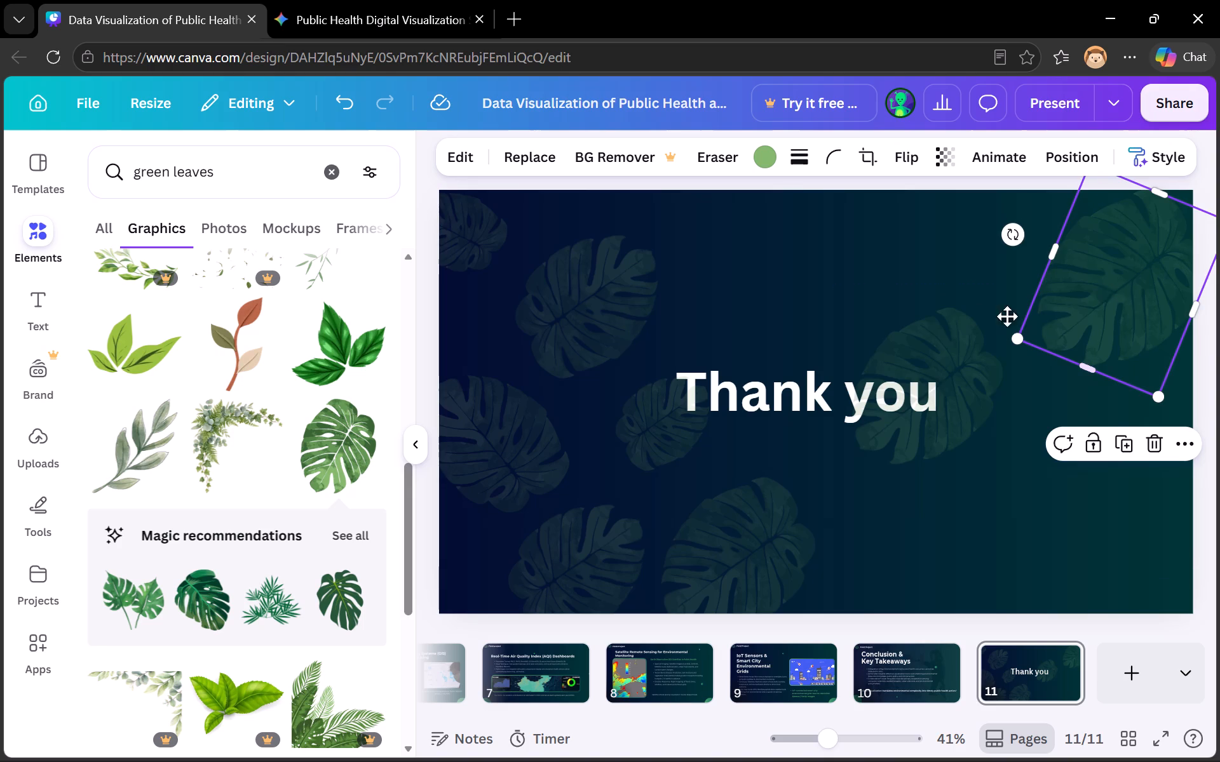
{"action": "left_click_drag", "start_coordinate": [1007, 316], "coordinate": [947, 322]}
{"action": "left_click_drag", "start_coordinate": [1071, 360], "coordinate": [806, 389]}
{"action": "left_click_drag", "start_coordinate": [935, 432], "coordinate": [969, 323]}
{"action": "left_click_drag", "start_coordinate": [989, 280], "coordinate": [752, 324]}
Duplicate the small leaf above "Thank", tilt and enlarge the copy, and place it near the slide's top edge above "you".
{"action": "left_click", "coordinate": [739, 418]}
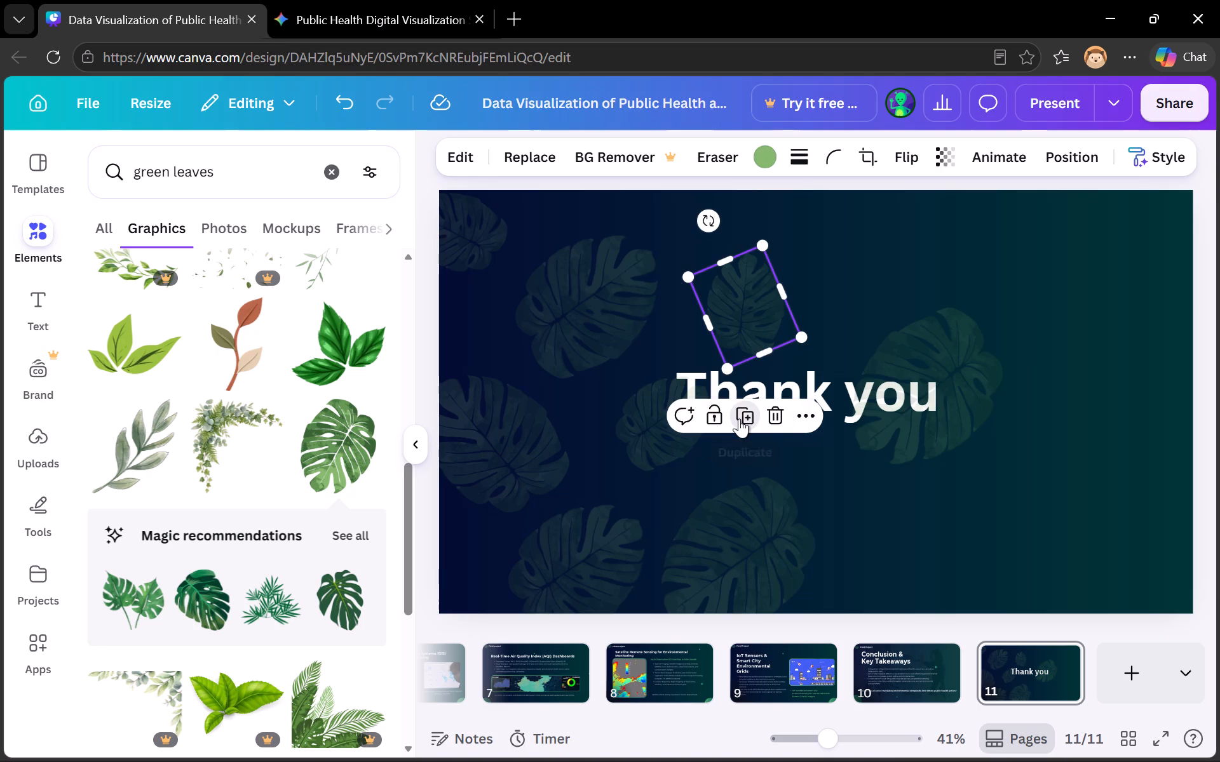
{"action": "left_click_drag", "start_coordinate": [761, 292], "coordinate": [860, 250]}
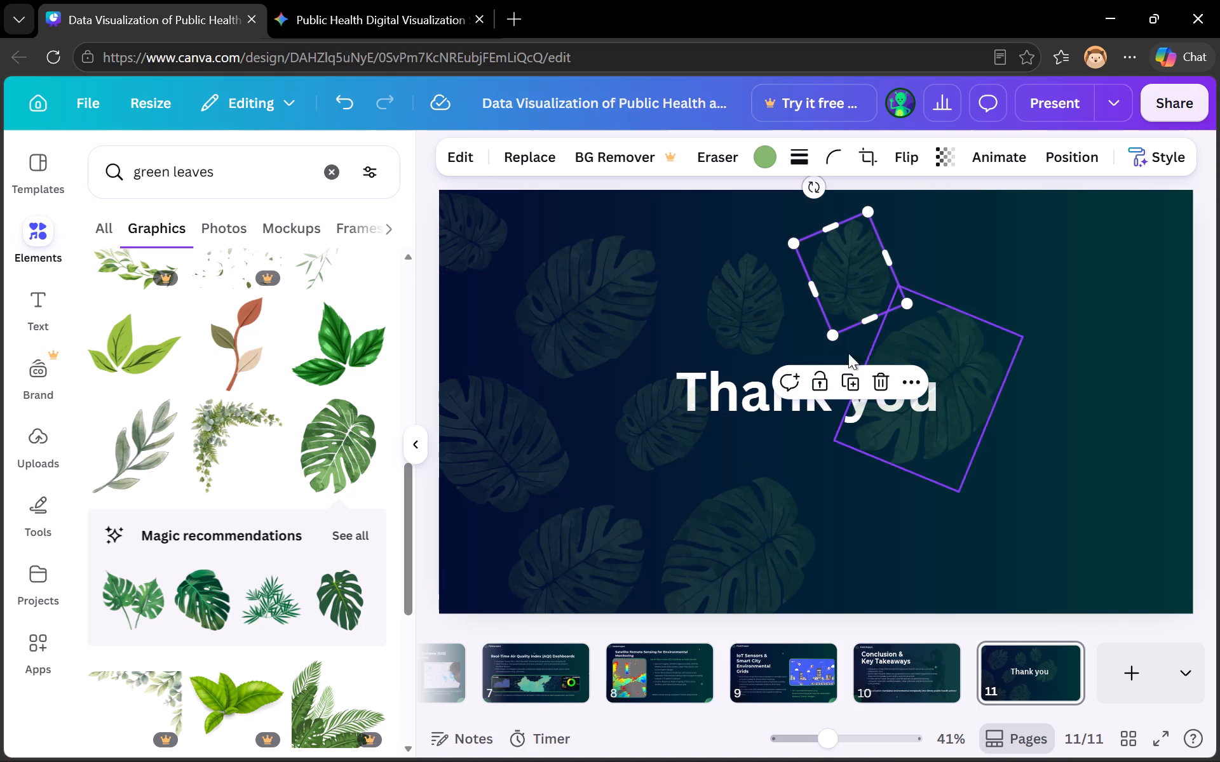
{"action": "left_click_drag", "start_coordinate": [818, 190], "coordinate": [919, 183]}
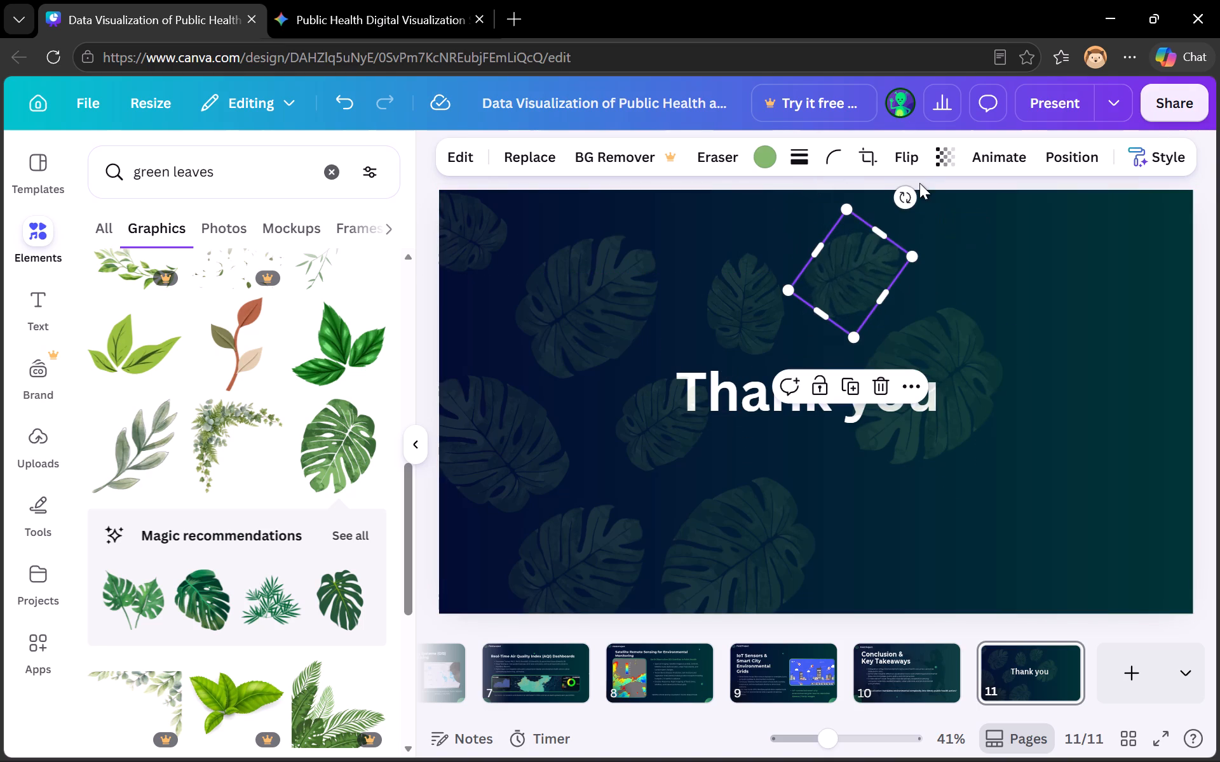
{"action": "left_click_drag", "start_coordinate": [905, 248], "coordinate": [937, 245]}
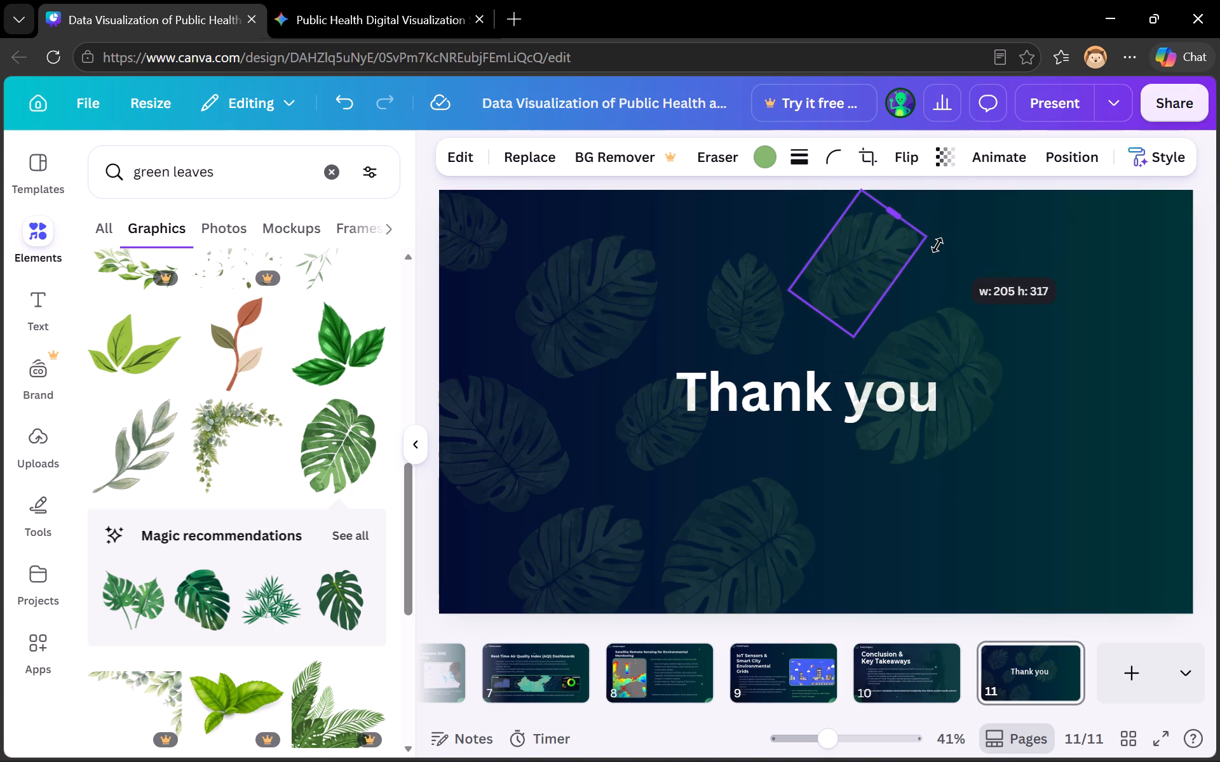
{"action": "left_click_drag", "start_coordinate": [937, 245], "coordinate": [935, 246]}
{"action": "left_click_drag", "start_coordinate": [926, 240], "coordinate": [949, 247]}
{"action": "left_click_drag", "start_coordinate": [913, 277], "coordinate": [919, 279]}
{"action": "left_click_drag", "start_coordinate": [867, 264], "coordinate": [873, 255]}
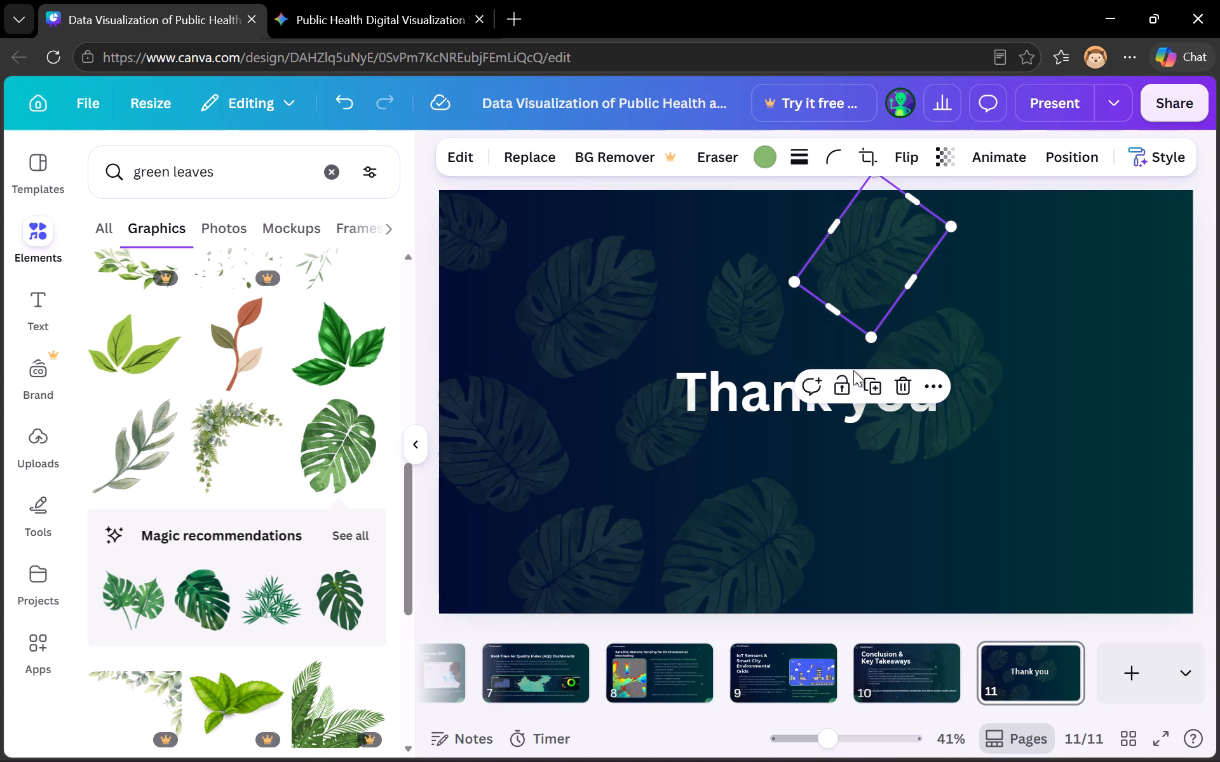
{"action": "left_click", "coordinate": [891, 534]}
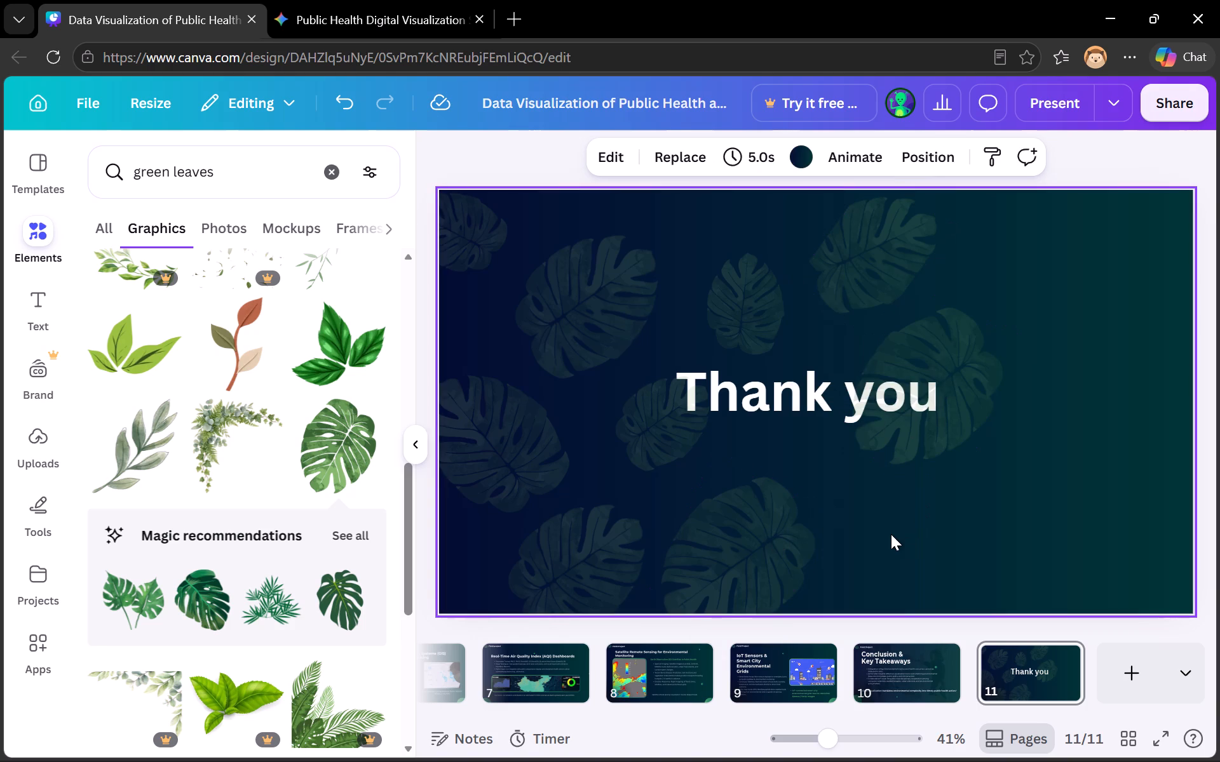
Duplicate the leaf over "you", rotate the copy more sideways, shrink it slightly and place it below "you" at the slide's bottom edge.
{"action": "left_click", "coordinate": [937, 326]}
{"action": "left_click", "coordinate": [933, 229]}
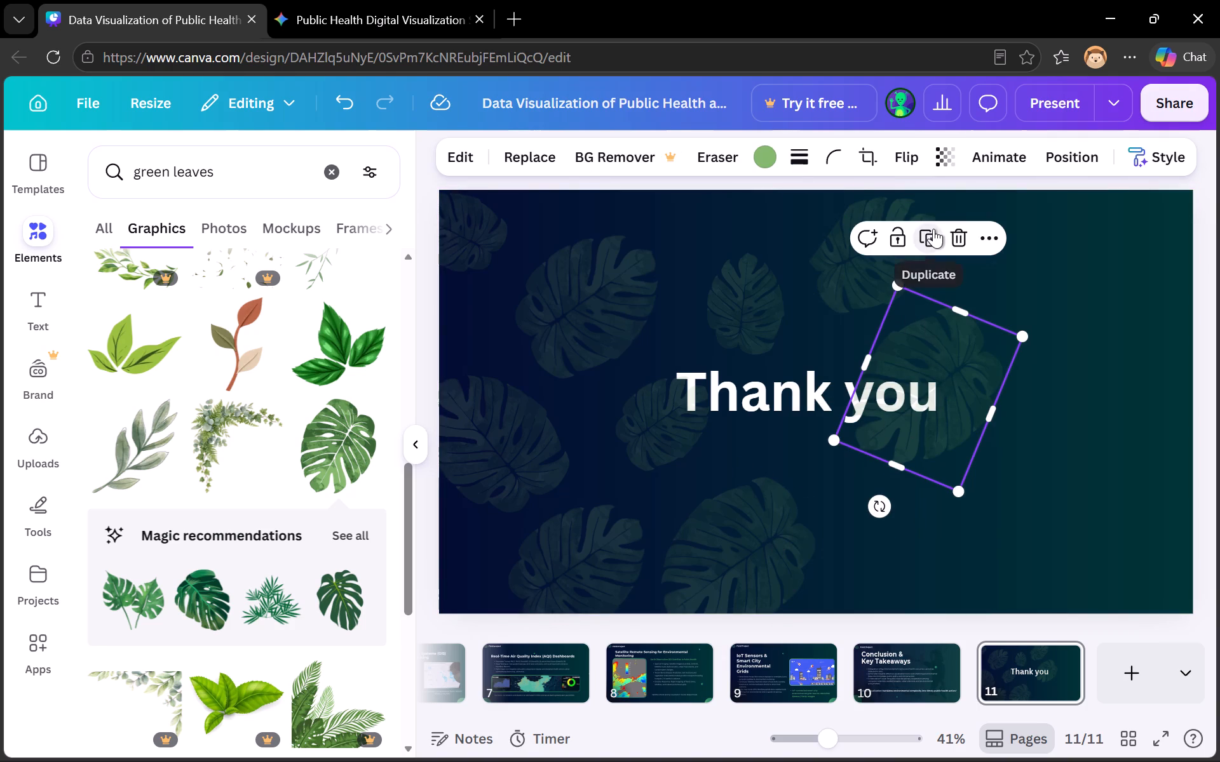
{"action": "left_click_drag", "start_coordinate": [935, 371], "coordinate": [1002, 368]}
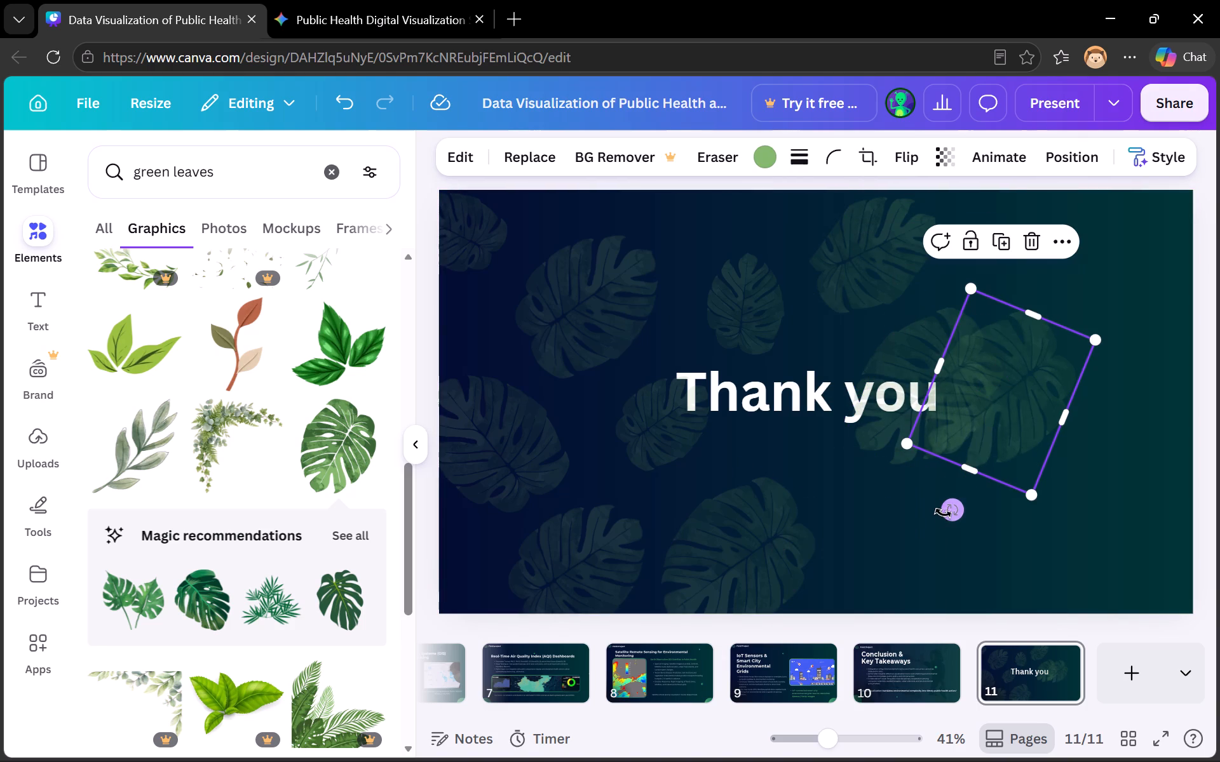
{"action": "left_click_drag", "start_coordinate": [943, 513], "coordinate": [1150, 287]}
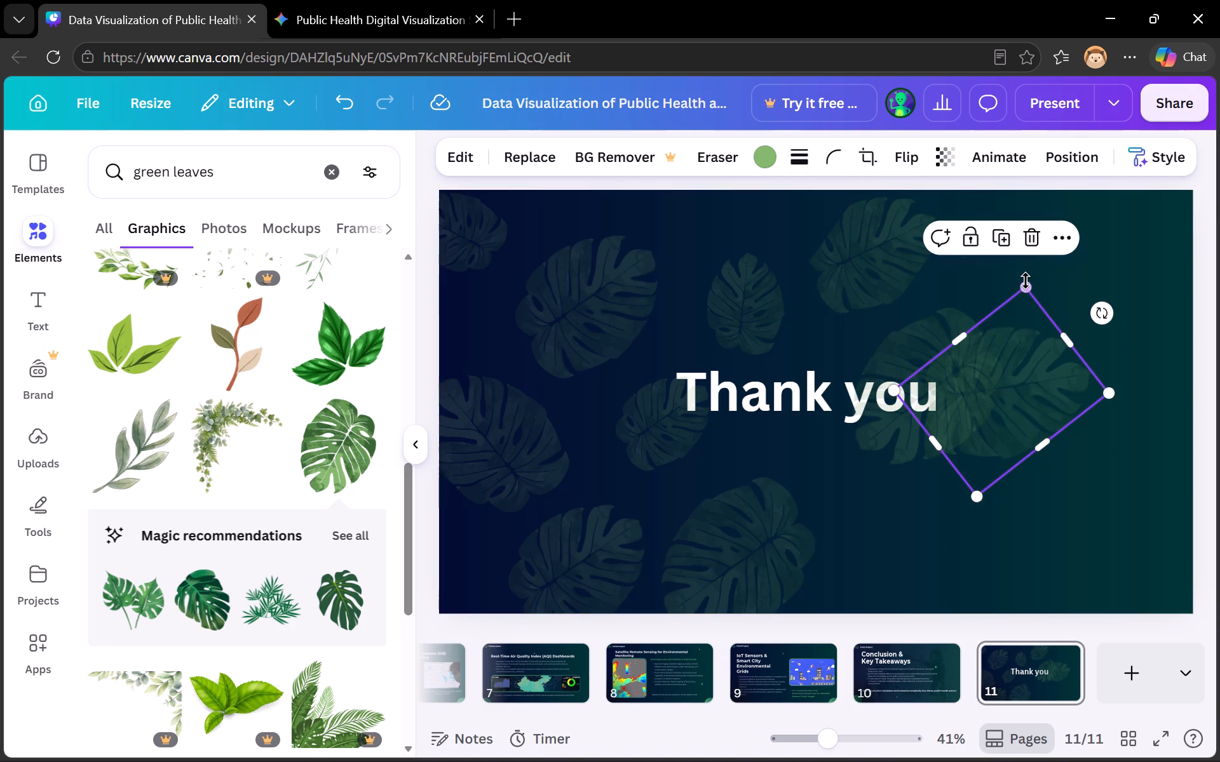
{"action": "left_click_drag", "start_coordinate": [1026, 281], "coordinate": [1024, 295]}
{"action": "left_click_drag", "start_coordinate": [1017, 356], "coordinate": [993, 422]}
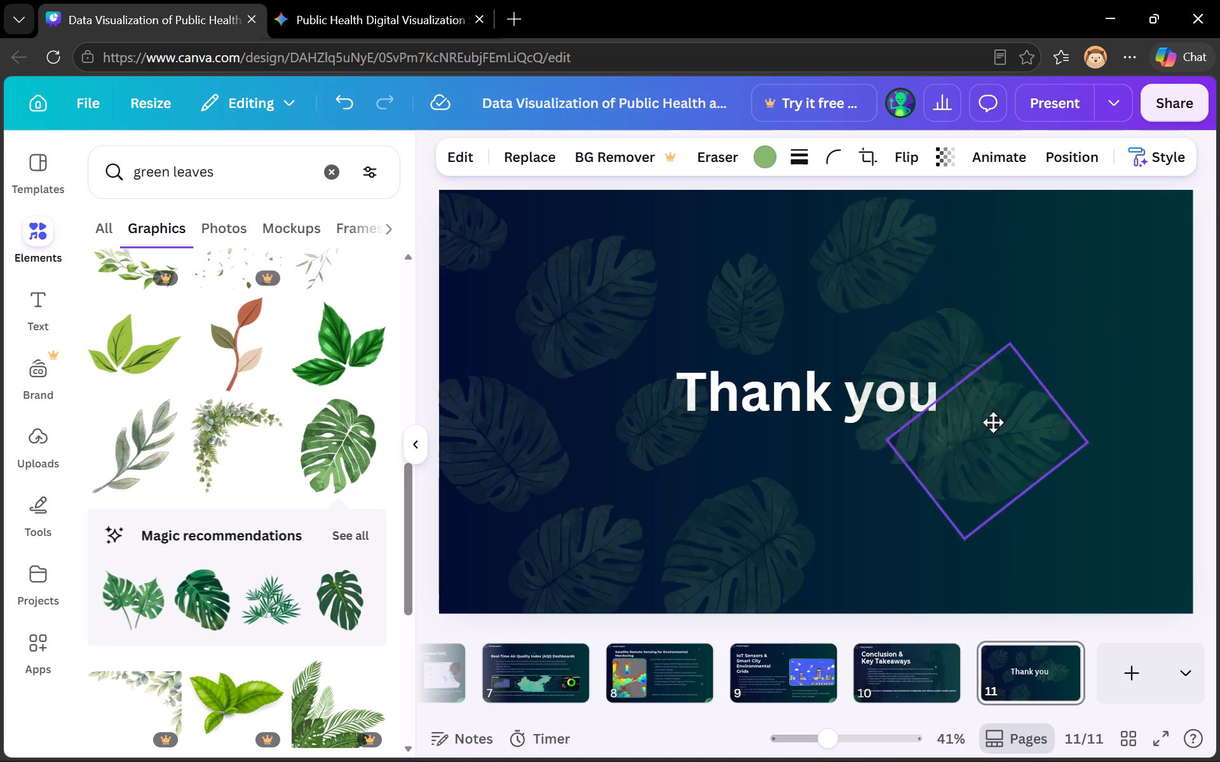
{"action": "left_click_drag", "start_coordinate": [993, 422], "coordinate": [945, 512]}
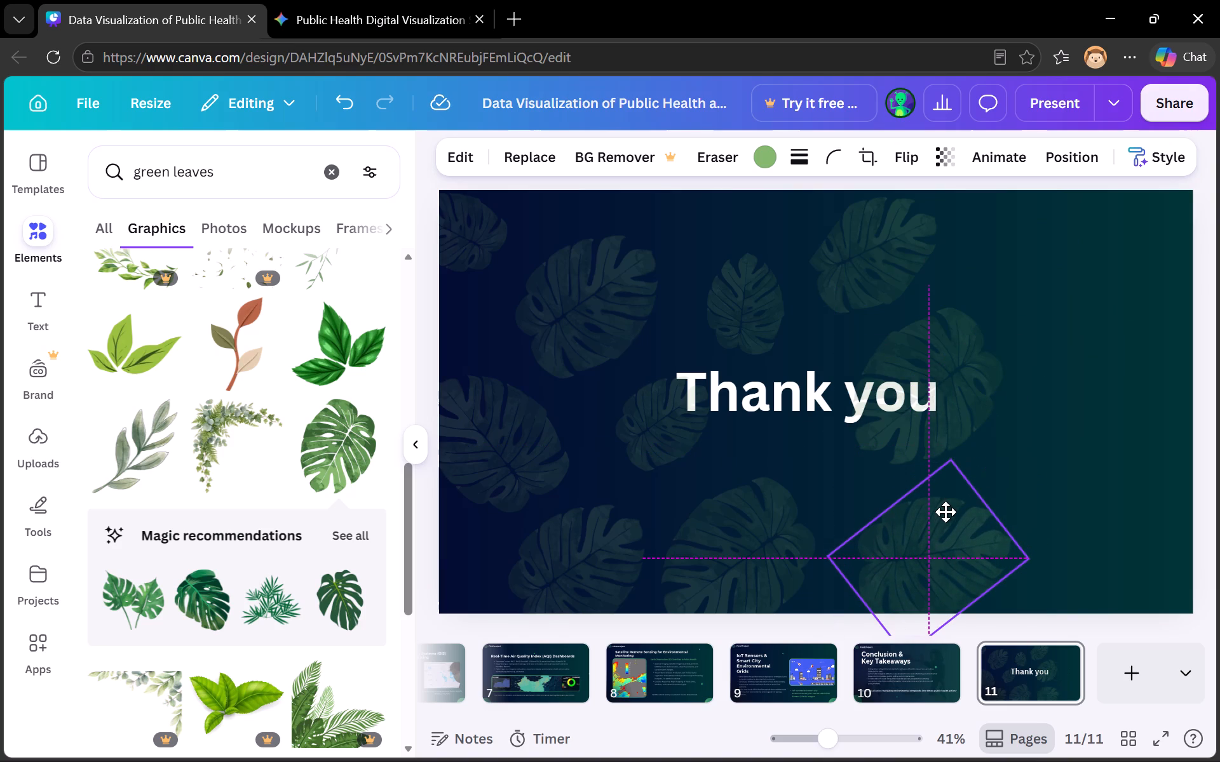
{"action": "left_click_drag", "start_coordinate": [945, 512], "coordinate": [946, 507]}
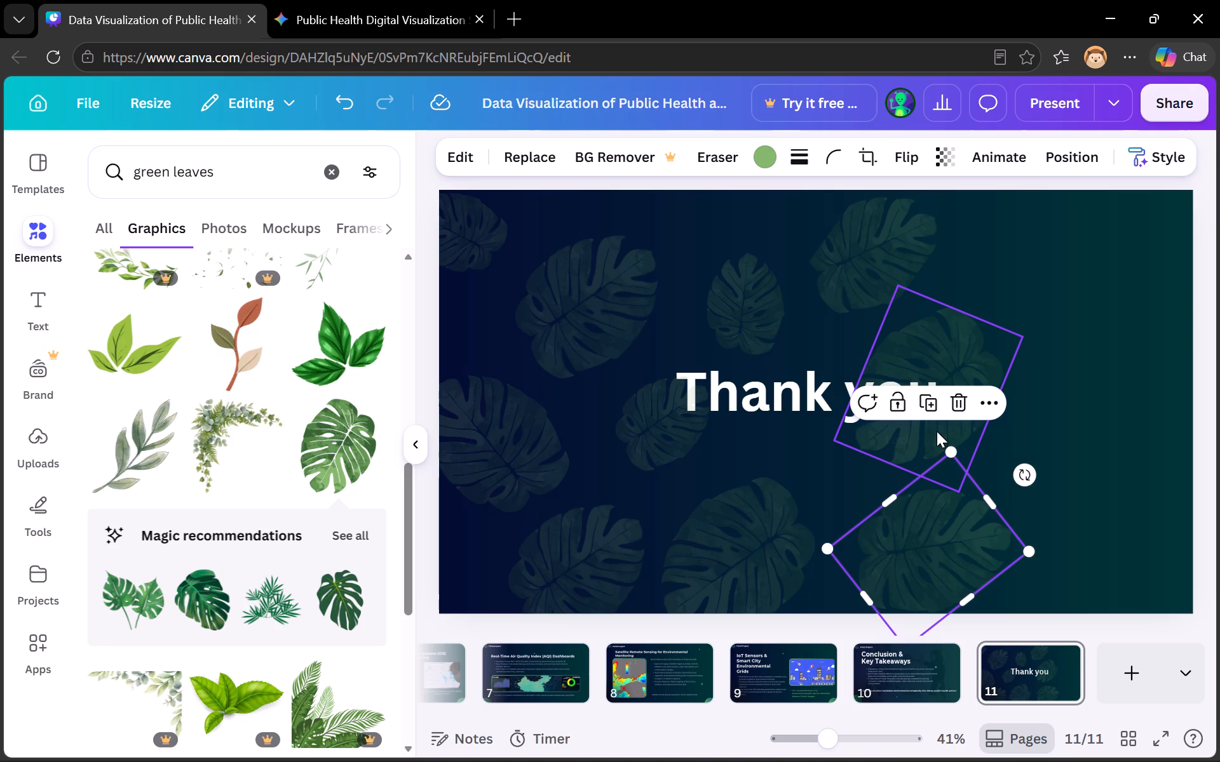
Duplicate the bottom leaf below "you", place the copy in the slide's upper-right corner, rotate it more upright and enlarge it slightly.
{"action": "left_click", "coordinate": [928, 399]}
{"action": "left_click_drag", "start_coordinate": [944, 514], "coordinate": [1080, 227]}
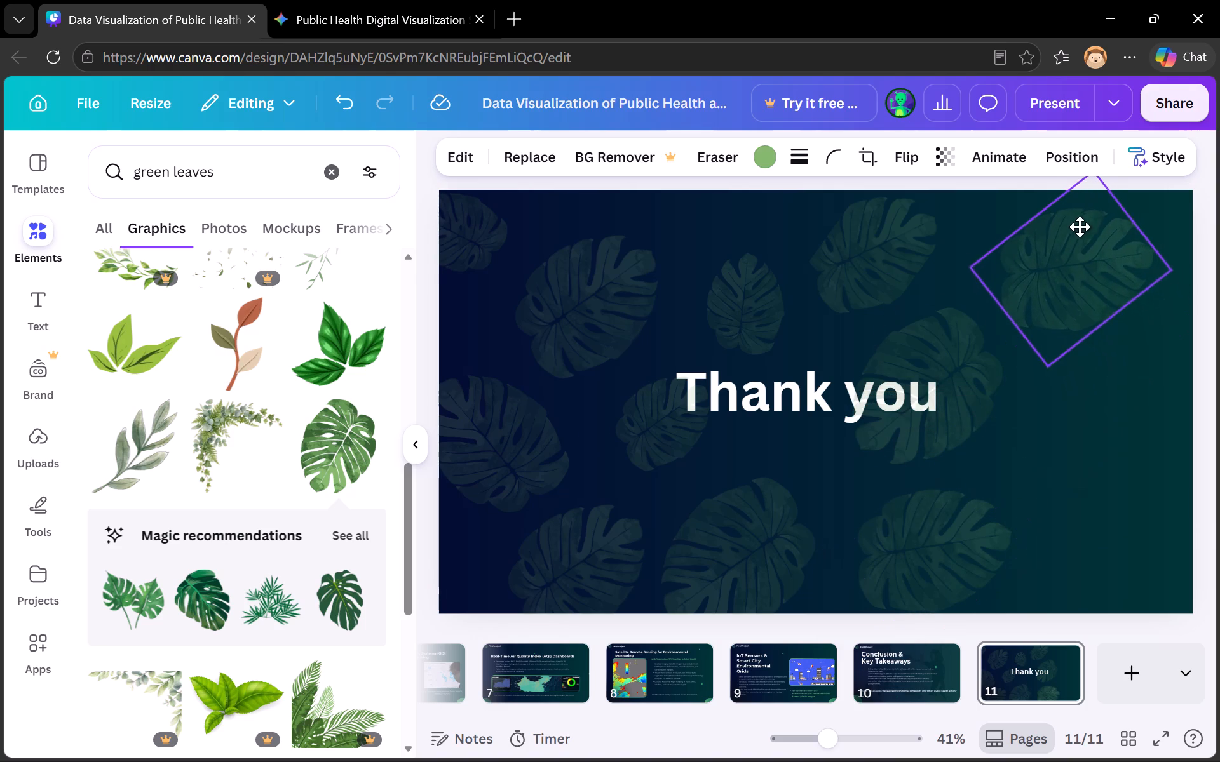
{"action": "left_click_drag", "start_coordinate": [1080, 227], "coordinate": [1078, 223]}
{"action": "left_click_drag", "start_coordinate": [1163, 190], "coordinate": [1108, 77]}
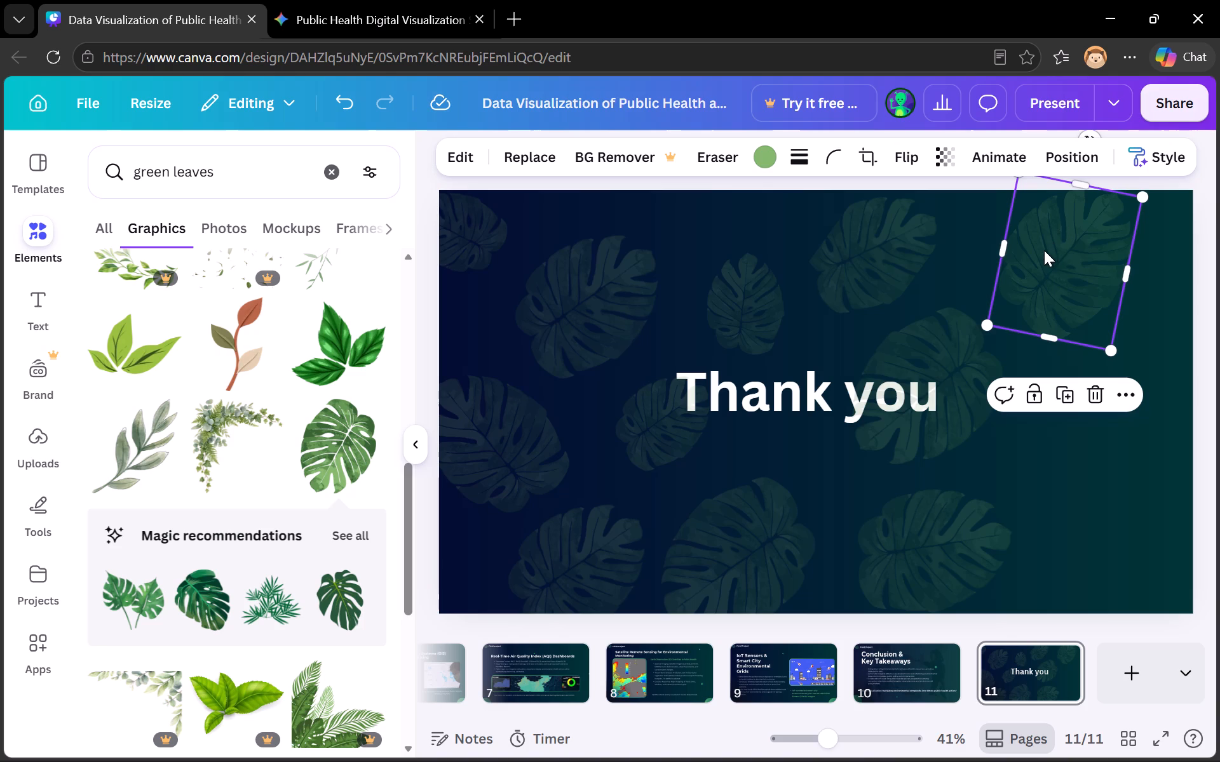
{"action": "left_click_drag", "start_coordinate": [1044, 250], "coordinate": [1027, 243]}
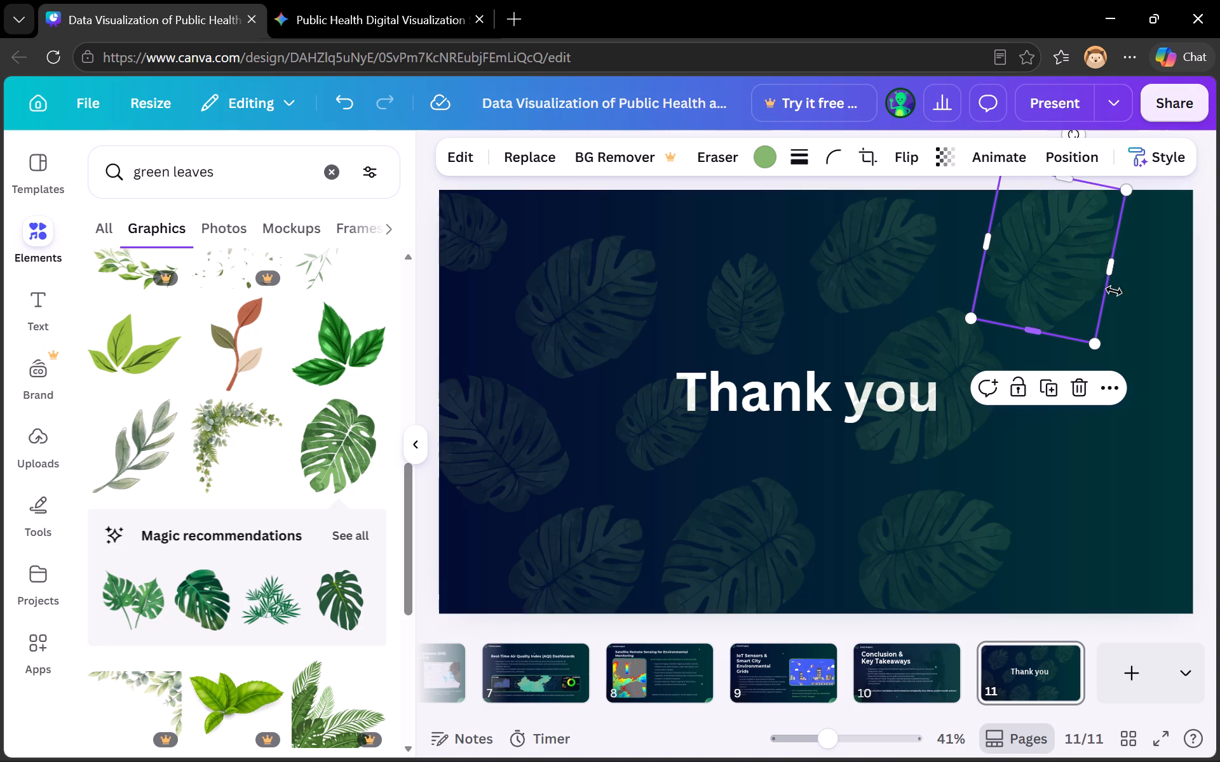
{"action": "left_click_drag", "start_coordinate": [1123, 214], "coordinate": [1135, 251]}
{"action": "left_click_drag", "start_coordinate": [1069, 286], "coordinate": [1115, 296]}
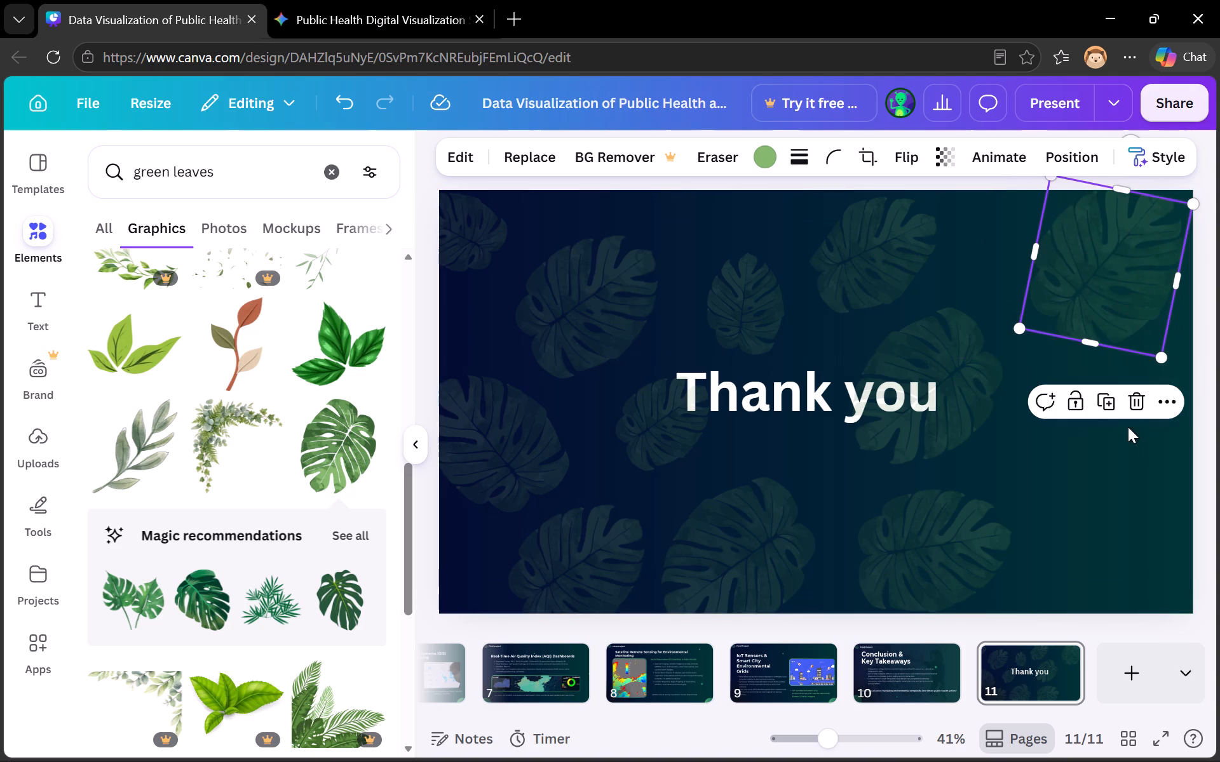
Duplicate the upper-right corner leaf, rotate the copy to lean the opposite way, enlarge it and place it partly off the slide's lower-right corner.
{"action": "left_click", "coordinate": [1108, 396]}
{"action": "left_click_drag", "start_coordinate": [1108, 305], "coordinate": [1065, 451]}
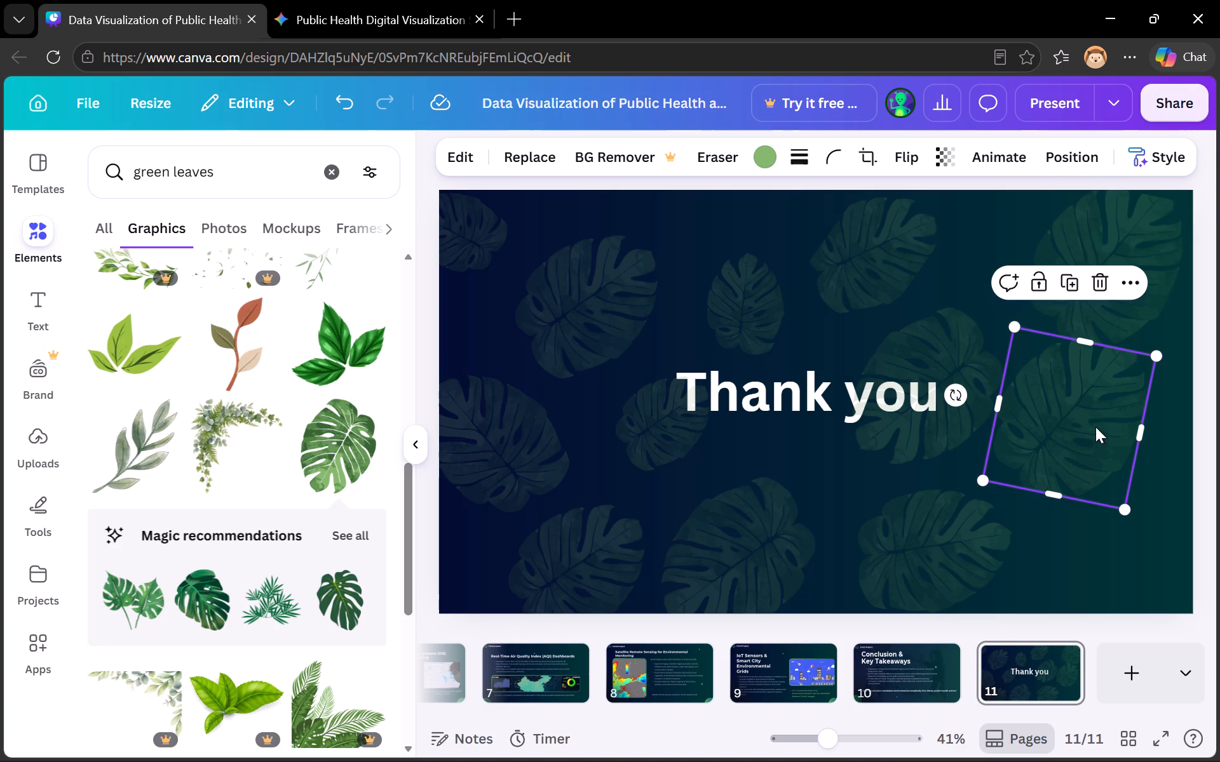
{"action": "left_click", "coordinate": [1046, 481]}
{"action": "left_click", "coordinate": [1038, 426]}
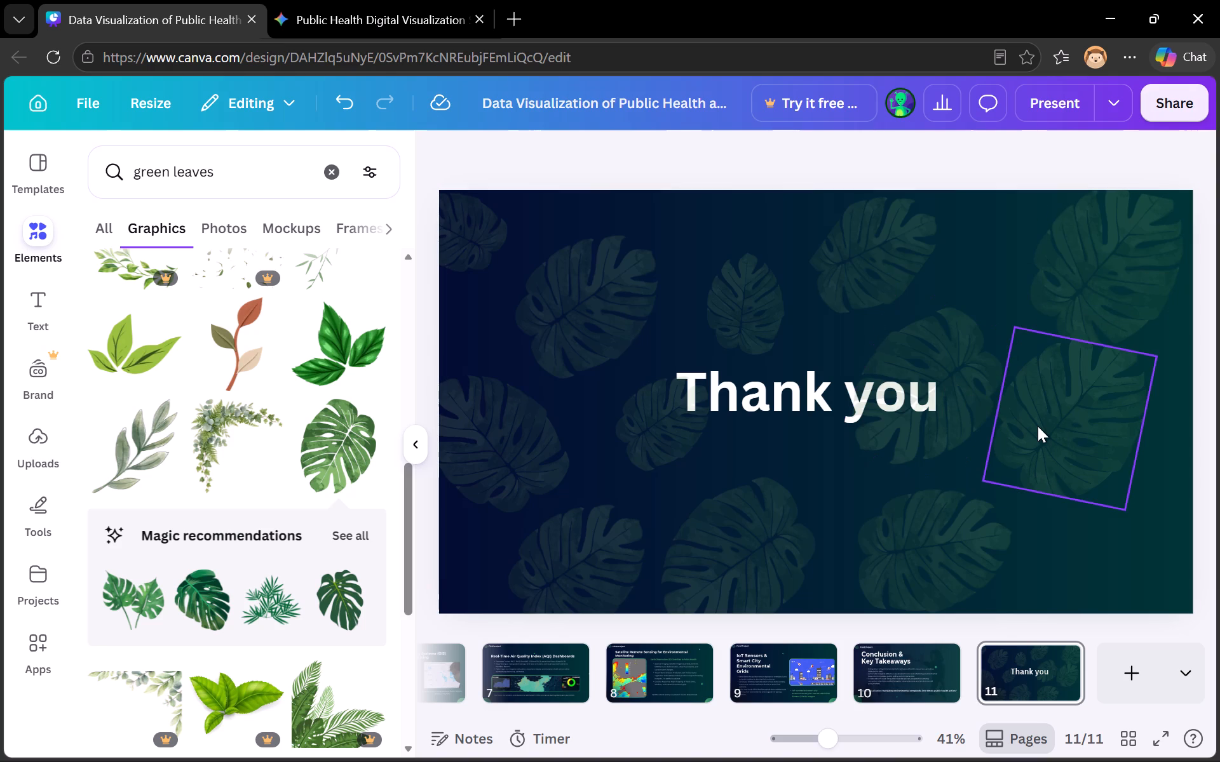
{"action": "left_click_drag", "start_coordinate": [958, 389], "coordinate": [1027, 479]}
{"action": "left_click_drag", "start_coordinate": [1038, 315], "coordinate": [1057, 352]}
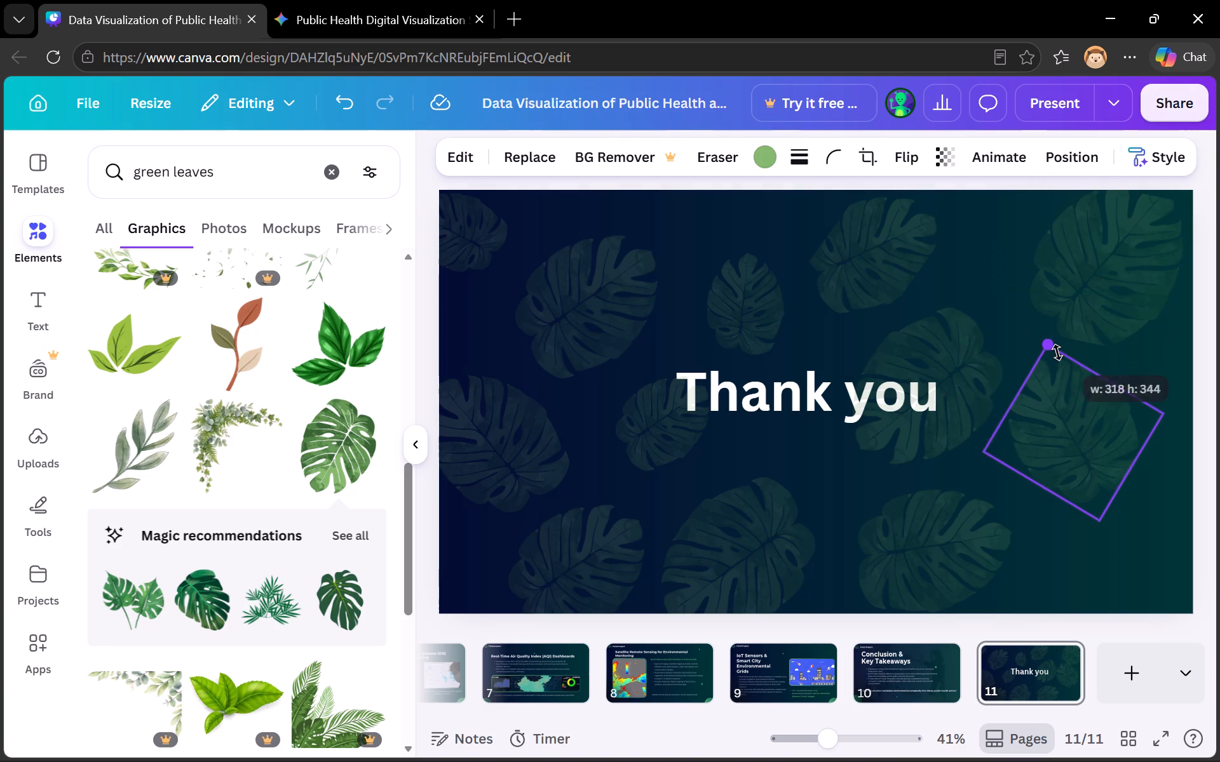
{"action": "left_click_drag", "start_coordinate": [1057, 352], "coordinate": [1059, 354]}
{"action": "left_click_drag", "start_coordinate": [1075, 436], "coordinate": [1130, 447]}
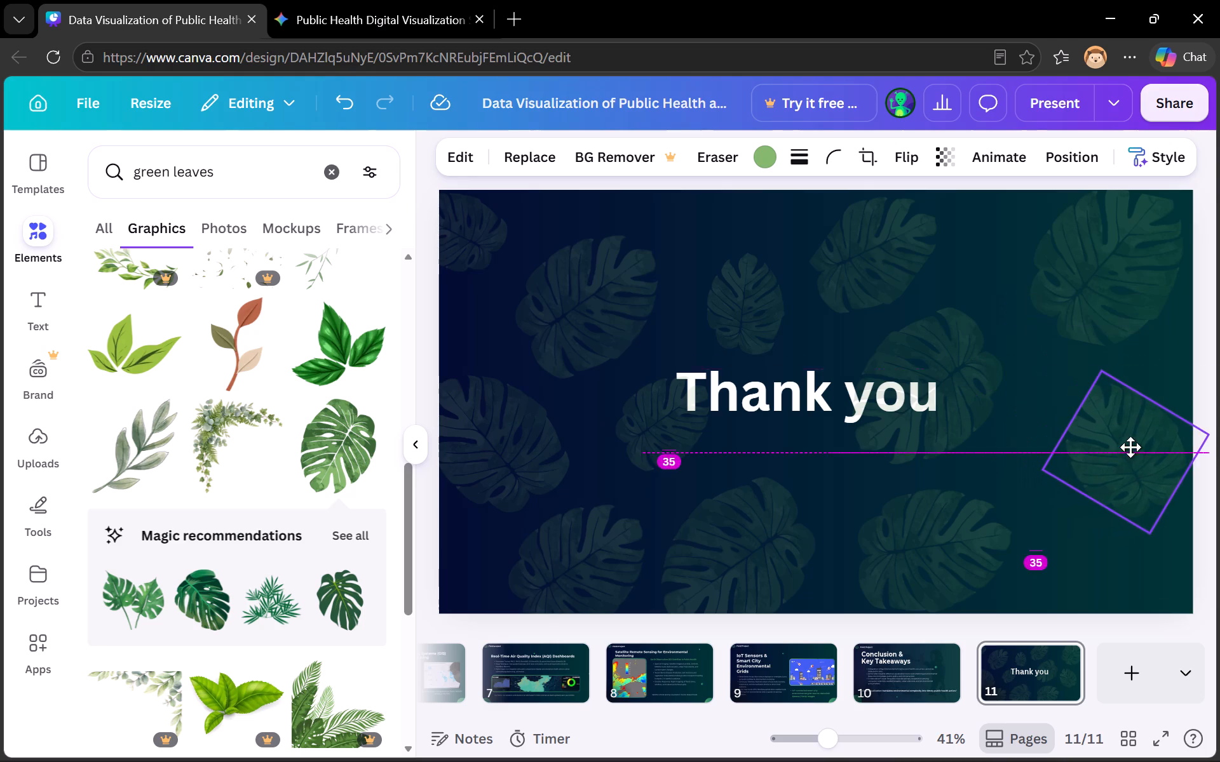
{"action": "left_click_drag", "start_coordinate": [1130, 447], "coordinate": [1151, 432]}
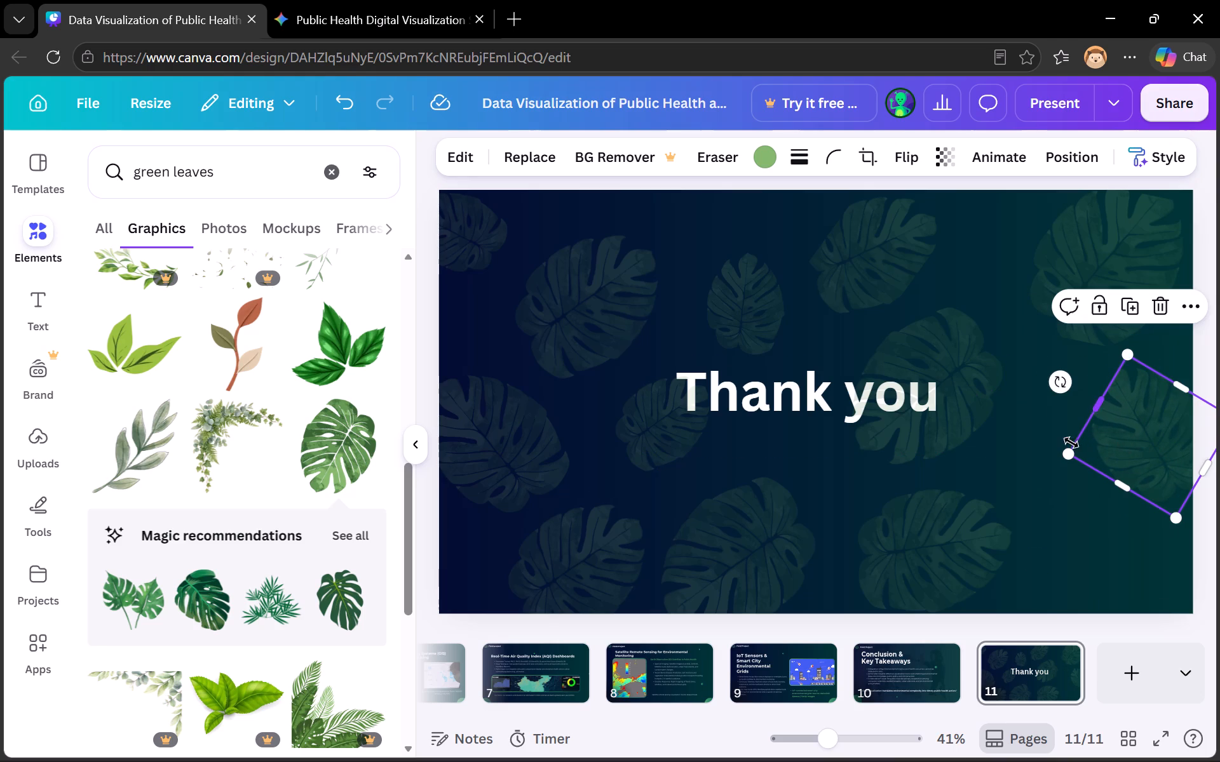
{"action": "left_click_drag", "start_coordinate": [1067, 454], "coordinate": [1018, 465]}
{"action": "left_click_drag", "start_coordinate": [1099, 439], "coordinate": [1107, 523]}
{"action": "left_click", "coordinate": [1043, 411]}
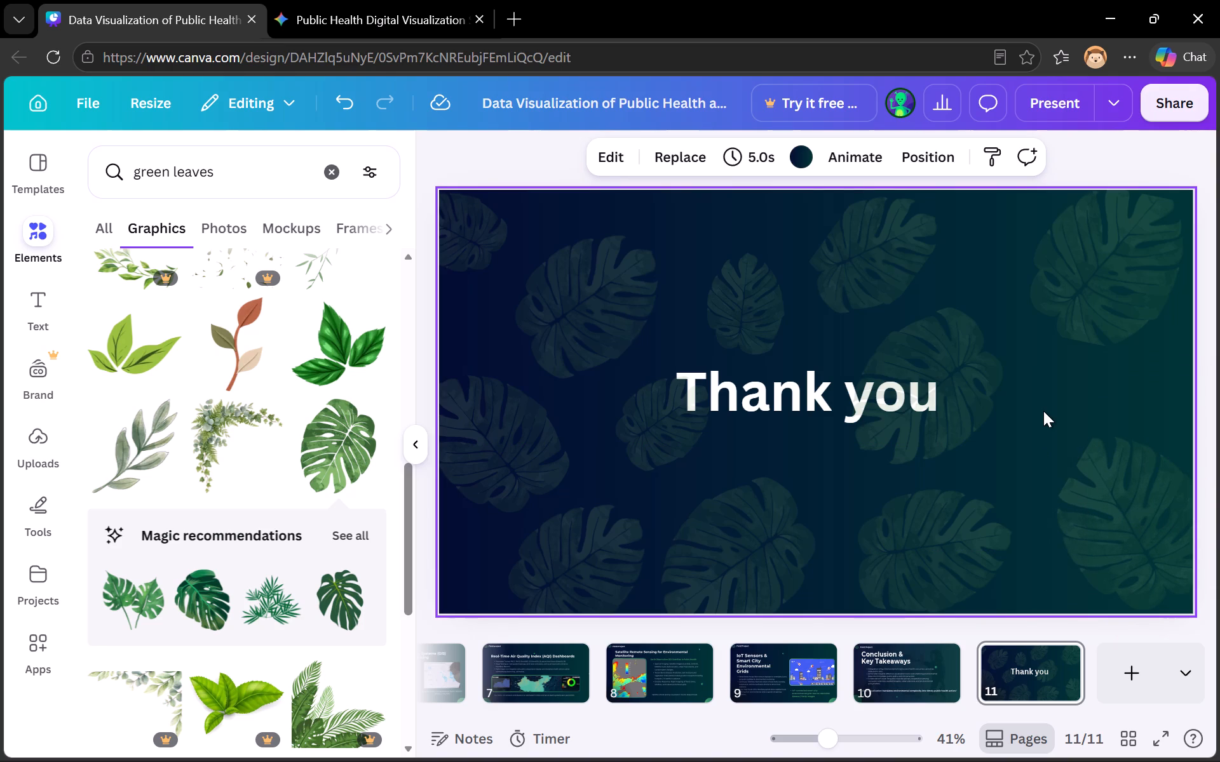
Slightly shrink the bottom monstera leaf below "you".
{"action": "left_click", "coordinate": [1090, 311]}
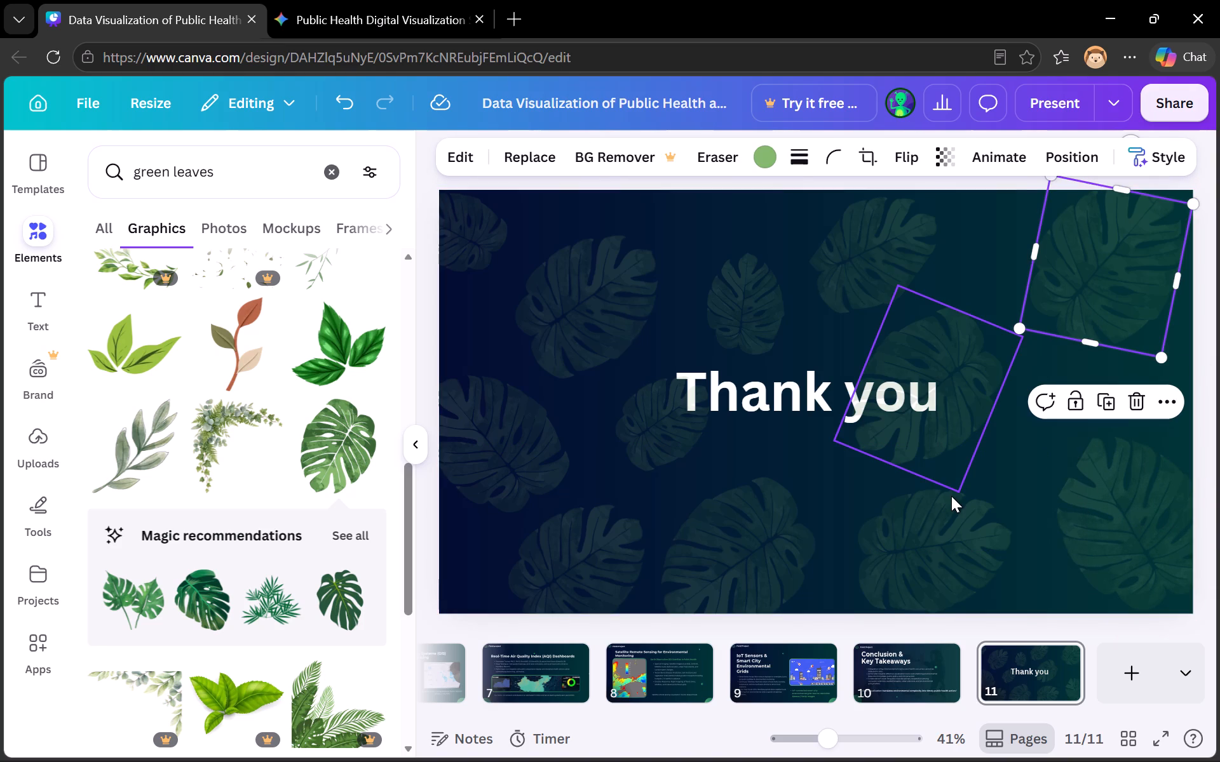
{"action": "left_click", "coordinate": [951, 496]}
{"action": "left_click_drag", "start_coordinate": [949, 455], "coordinate": [945, 472]}
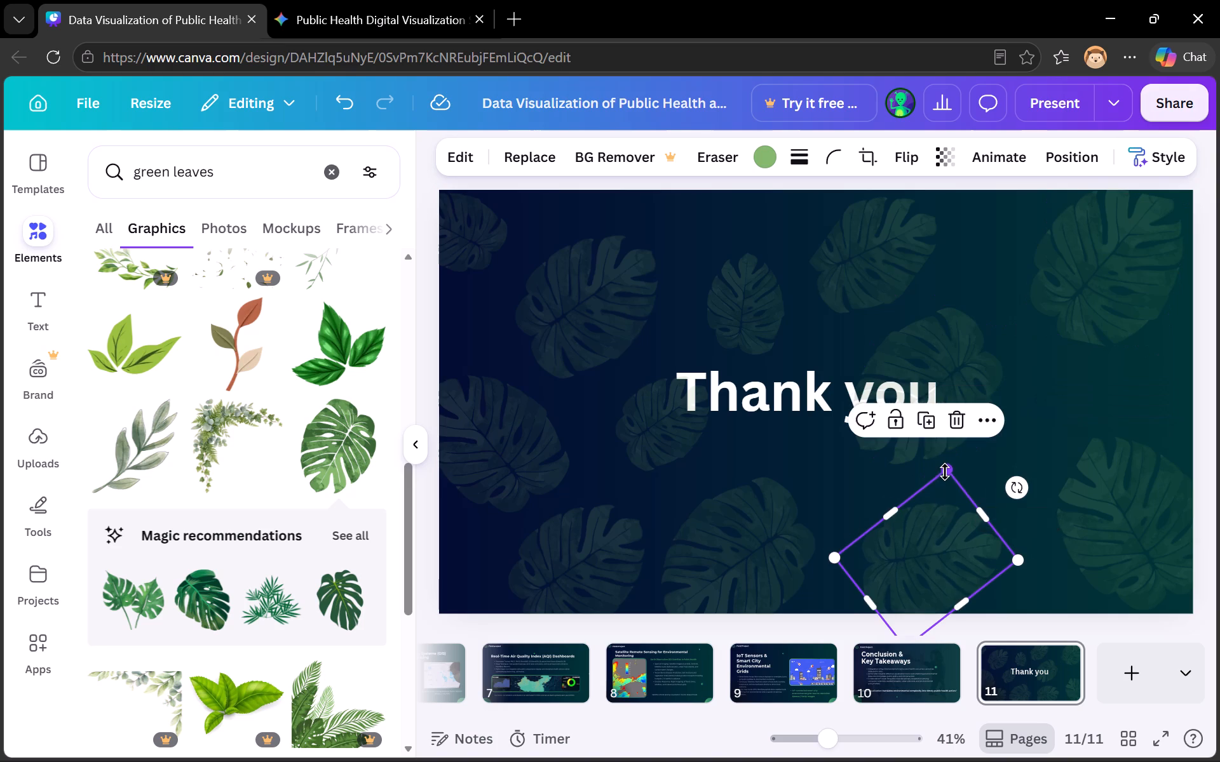
Nudge the lower-right corner leaf toward the bottom leaf below "you" and shrink it slightly.
{"action": "left_click_drag", "start_coordinate": [1095, 465], "coordinate": [1087, 478]}
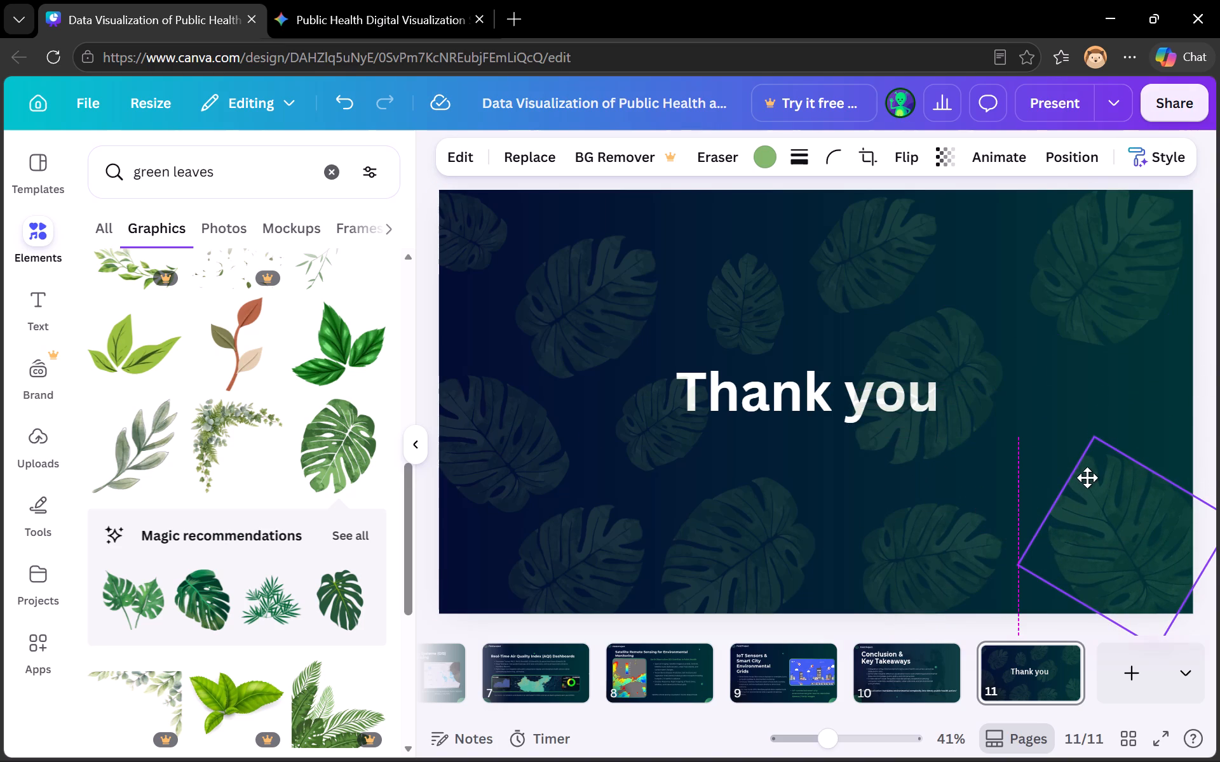
{"action": "left_click_drag", "start_coordinate": [1087, 478], "coordinate": [1087, 477]}
{"action": "left_click_drag", "start_coordinate": [1099, 432], "coordinate": [1099, 445]}
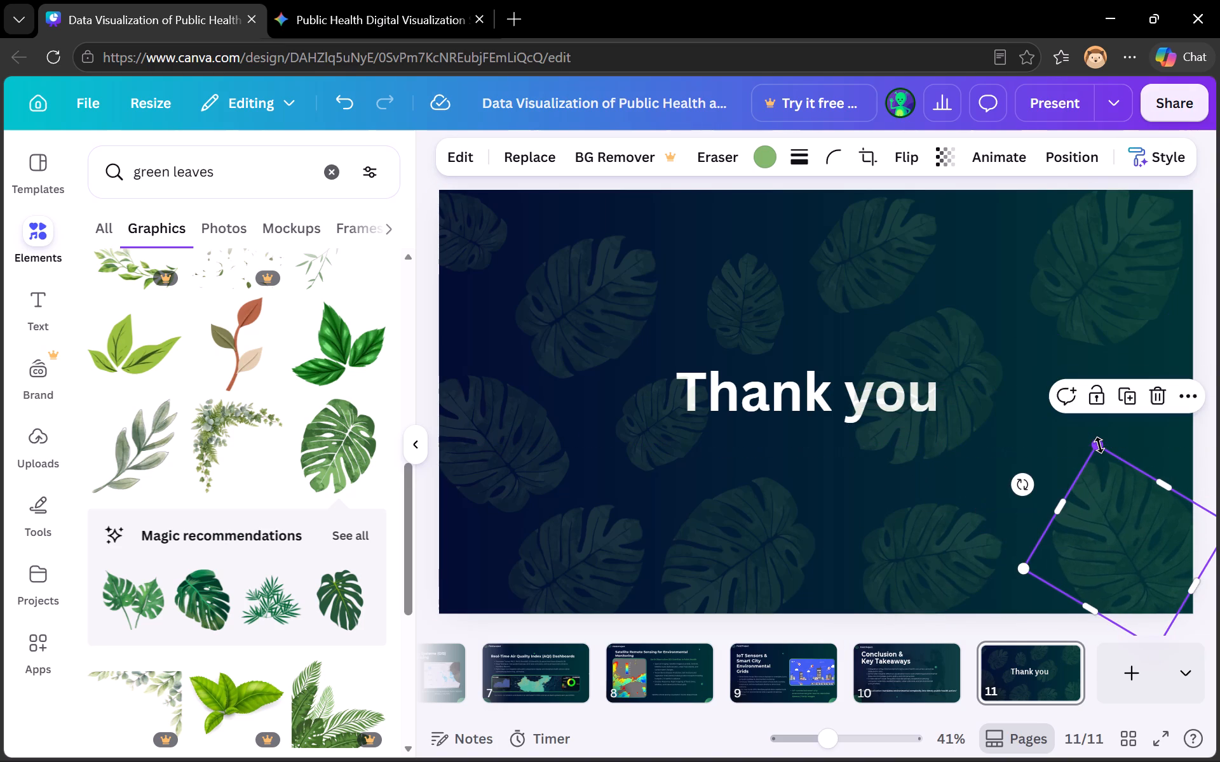
Shrink the upper-right corner monstera leaf, pulling it closer into the slide's corner.
{"action": "left_click", "coordinate": [1099, 338]}
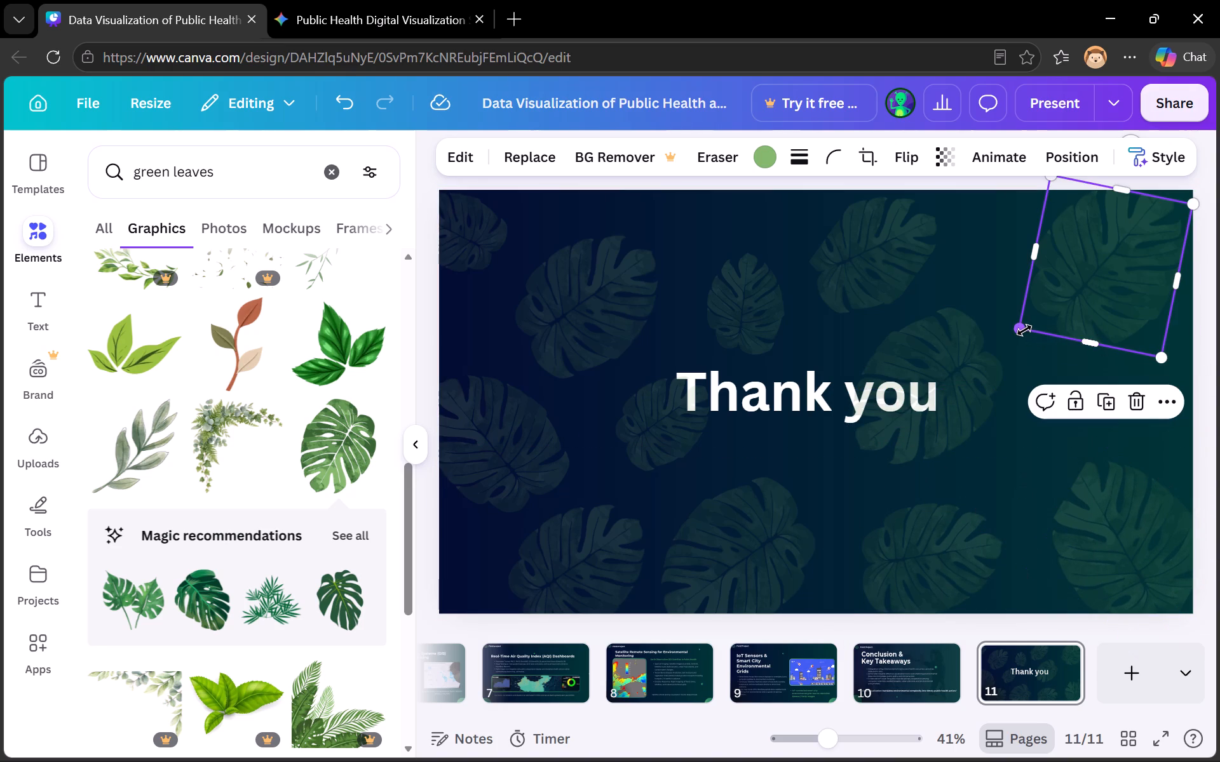
{"action": "left_click_drag", "start_coordinate": [1024, 330], "coordinate": [1053, 320]}
{"action": "left_click", "coordinate": [973, 351]}
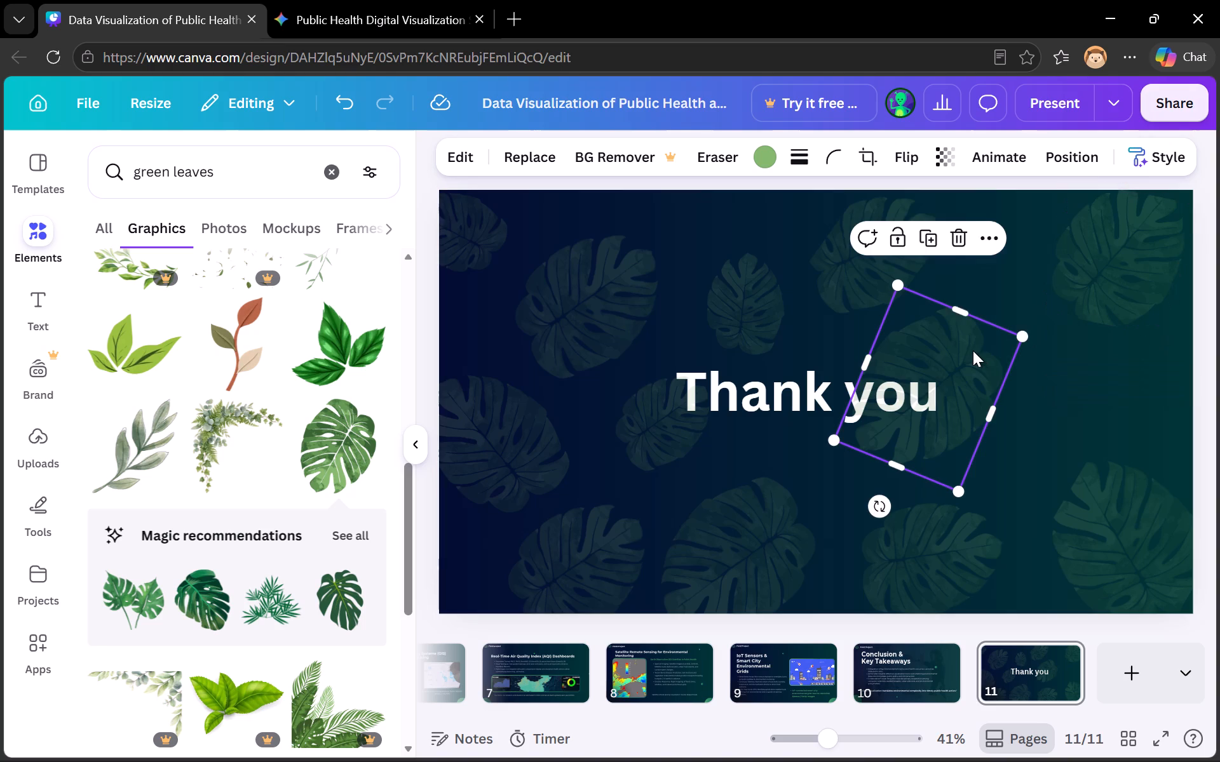
Duplicate the upper-right corner leaf, rotate and shrink the copy, and place it near the slide's right edge between the two corner leaves.
{"action": "left_click", "coordinate": [1093, 267]}
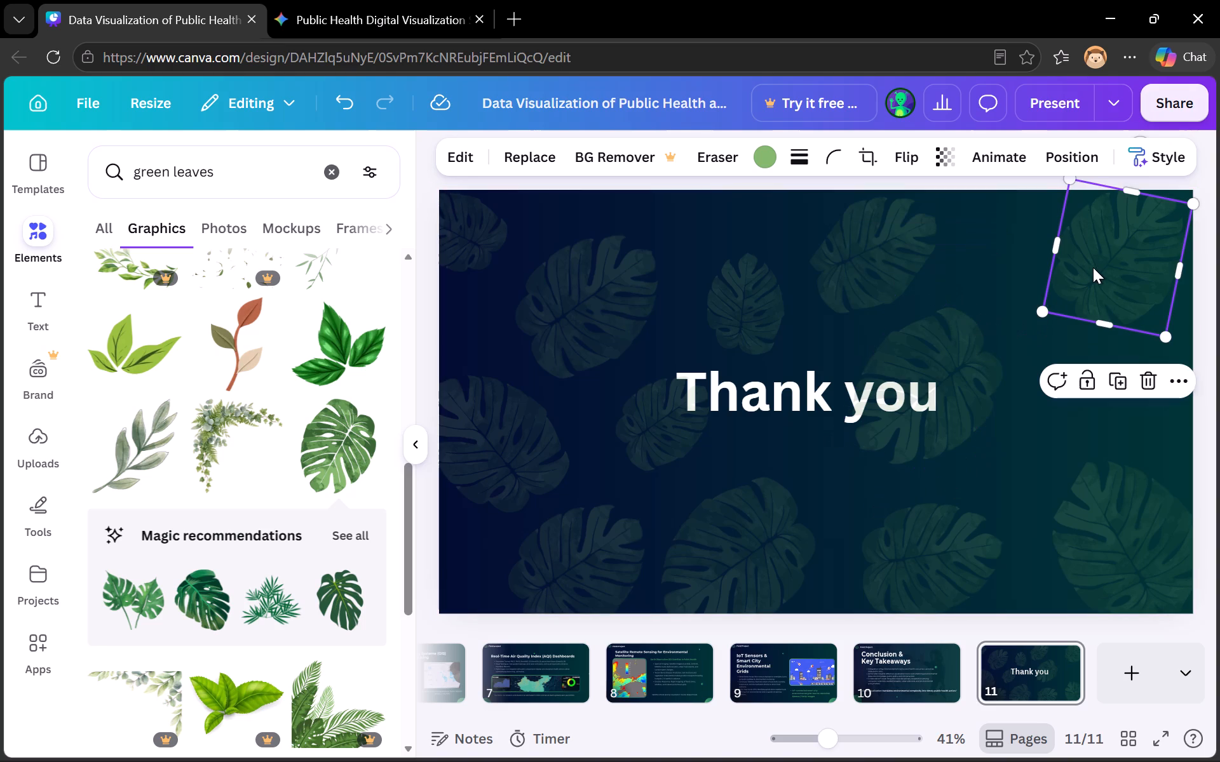
{"action": "left_click", "coordinate": [1115, 375]}
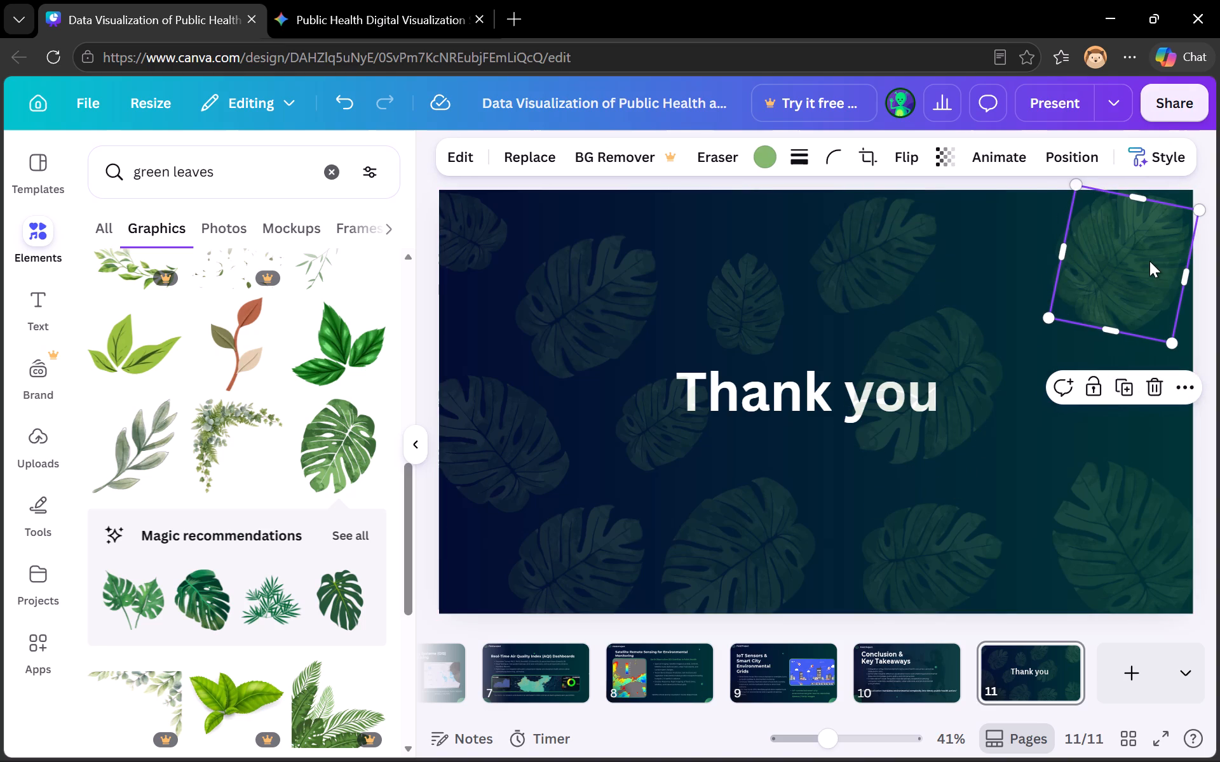
{"action": "left_click_drag", "start_coordinate": [1134, 269], "coordinate": [1052, 396]}
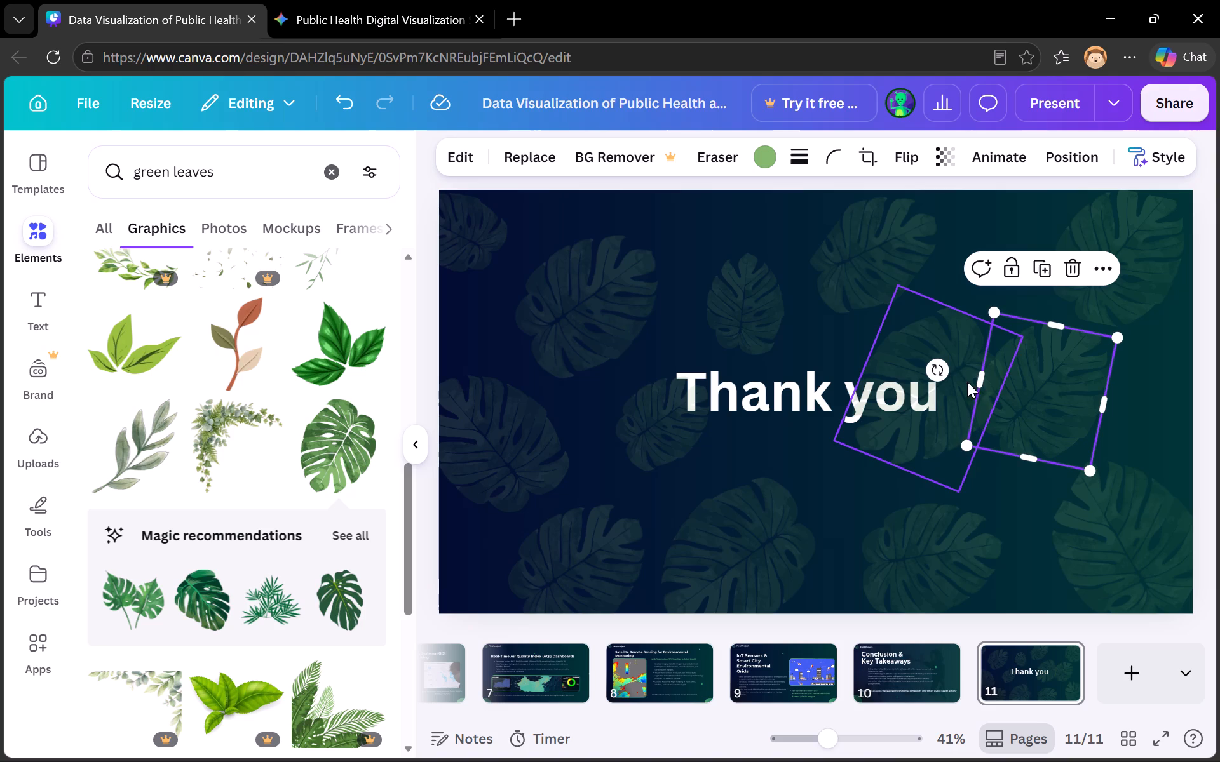
{"action": "left_click_drag", "start_coordinate": [1035, 387], "coordinate": [1077, 429]}
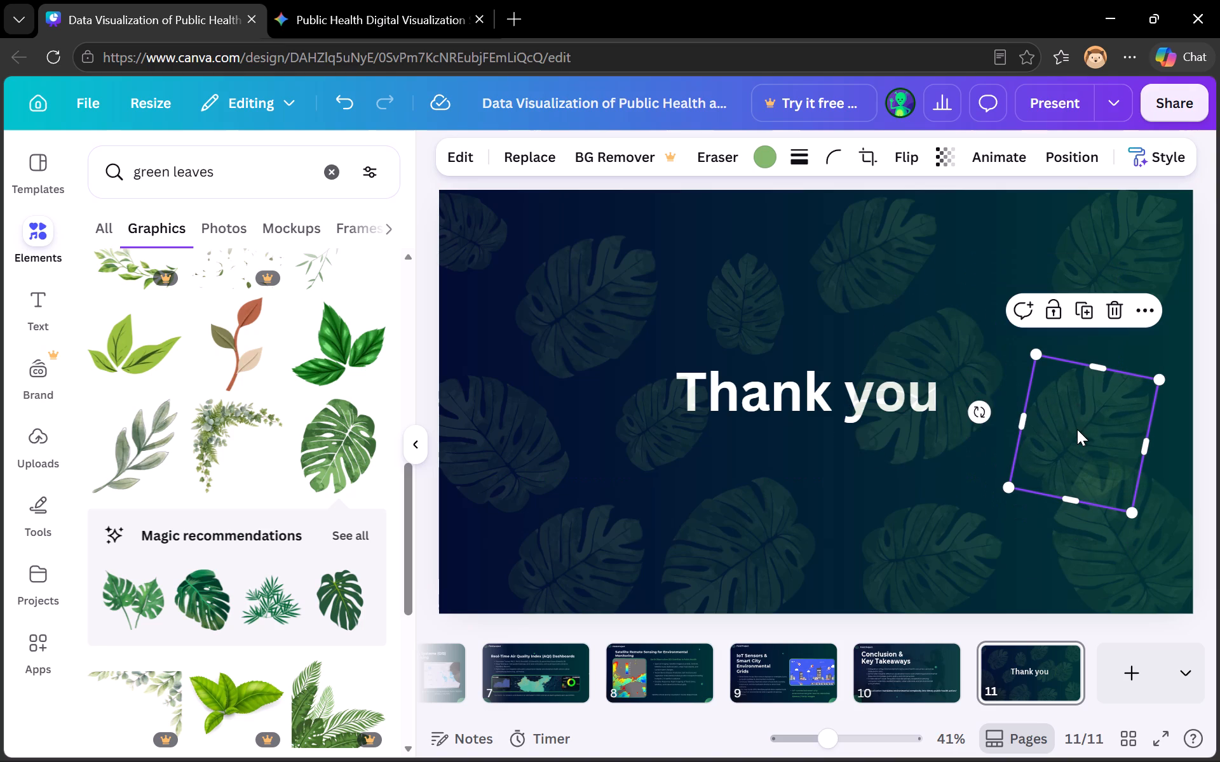
{"action": "left_click_drag", "start_coordinate": [986, 416], "coordinate": [1050, 483]}
{"action": "left_click_drag", "start_coordinate": [1094, 523], "coordinate": [1079, 451]}
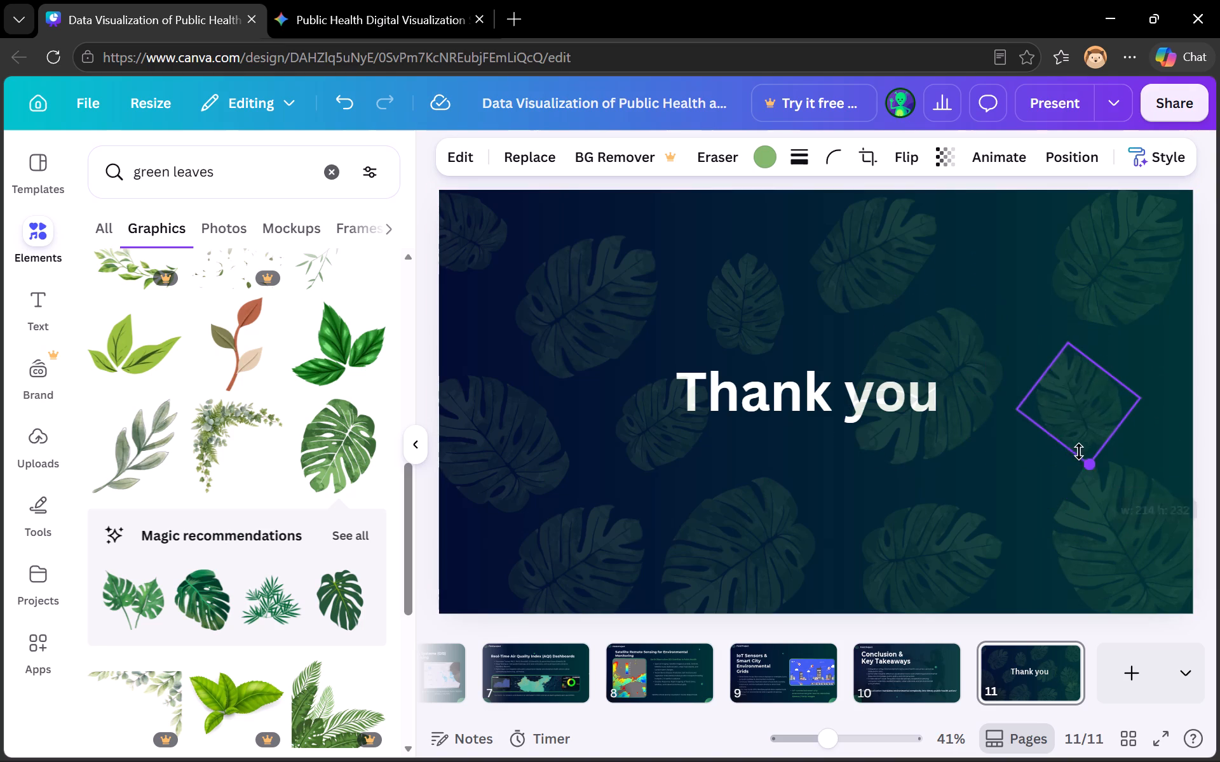
{"action": "left_click_drag", "start_coordinate": [1079, 451], "coordinate": [1080, 458]}
{"action": "left_click_drag", "start_coordinate": [1090, 422], "coordinate": [1142, 424]}
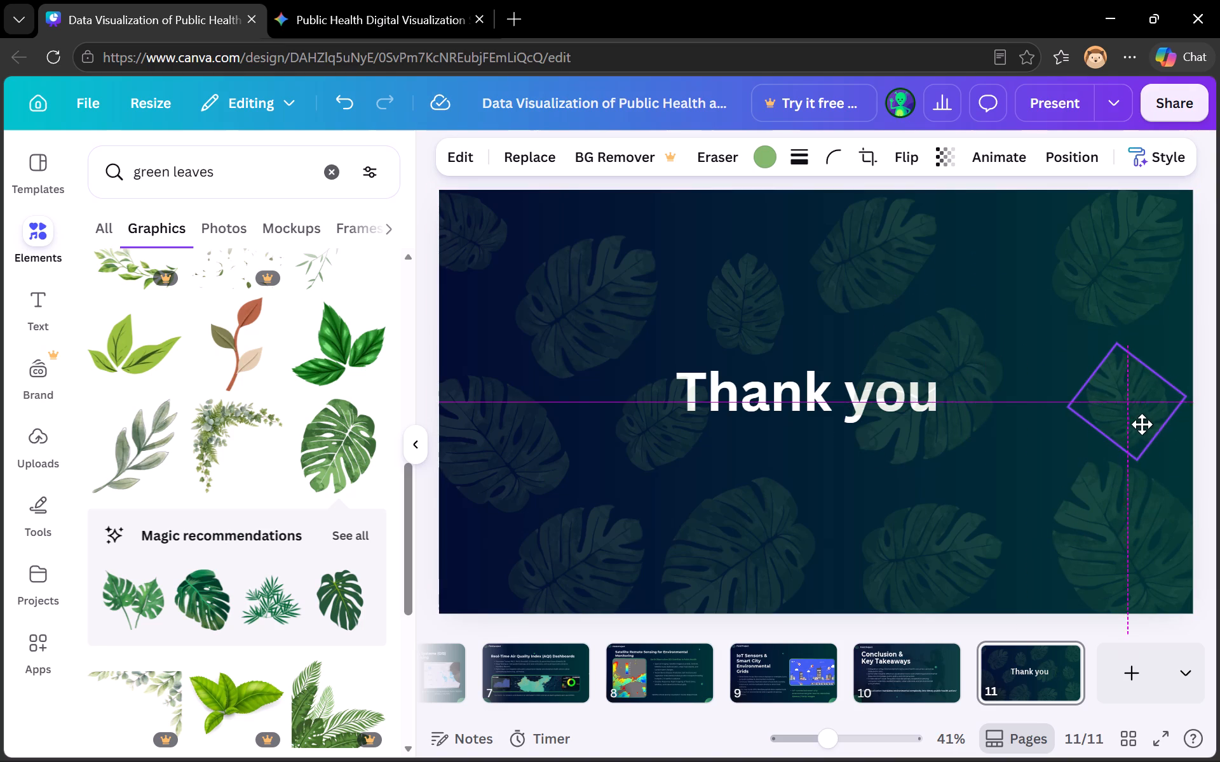
{"action": "left_click_drag", "start_coordinate": [1142, 424], "coordinate": [1141, 422]}
Rotate the new right-edge leaf further, enlarge it slightly and nudge it toward "you".
{"action": "left_click_drag", "start_coordinate": [1061, 349], "coordinate": [1037, 401]}
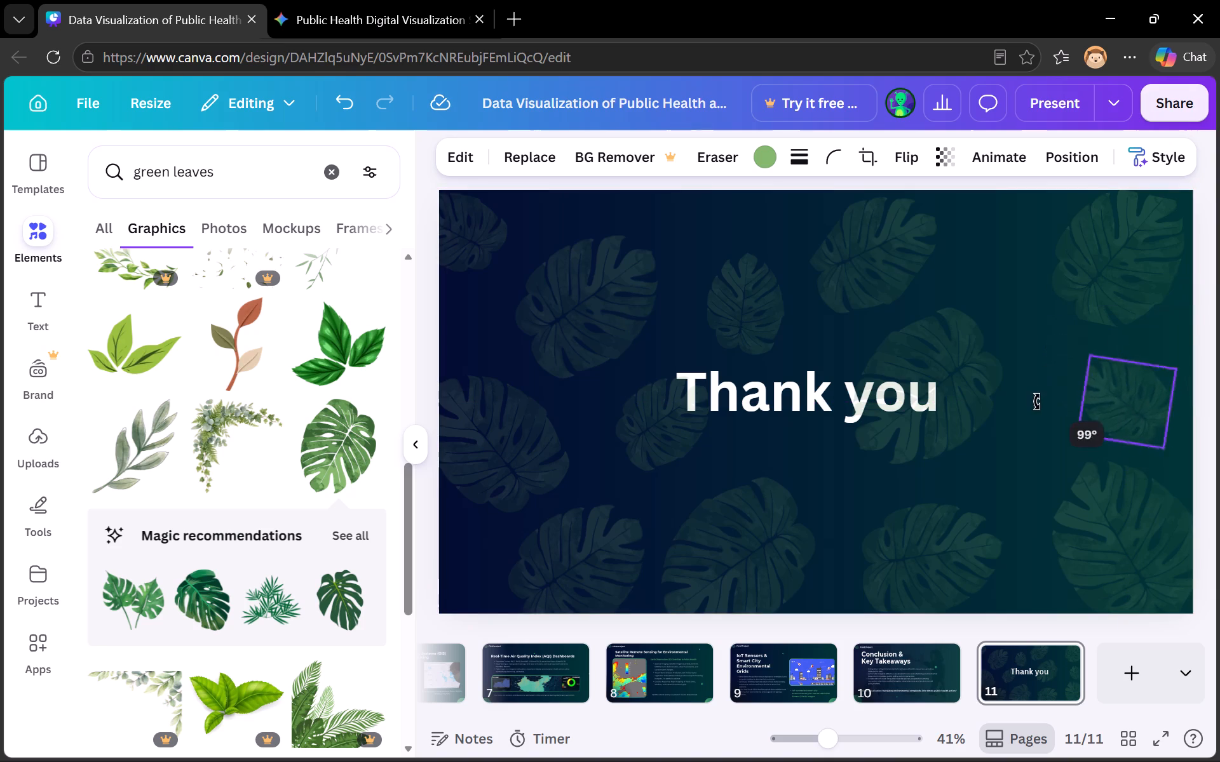
{"action": "left_click_drag", "start_coordinate": [1037, 401], "coordinate": [1037, 404]}
{"action": "left_click_drag", "start_coordinate": [1080, 368], "coordinate": [1047, 368]}
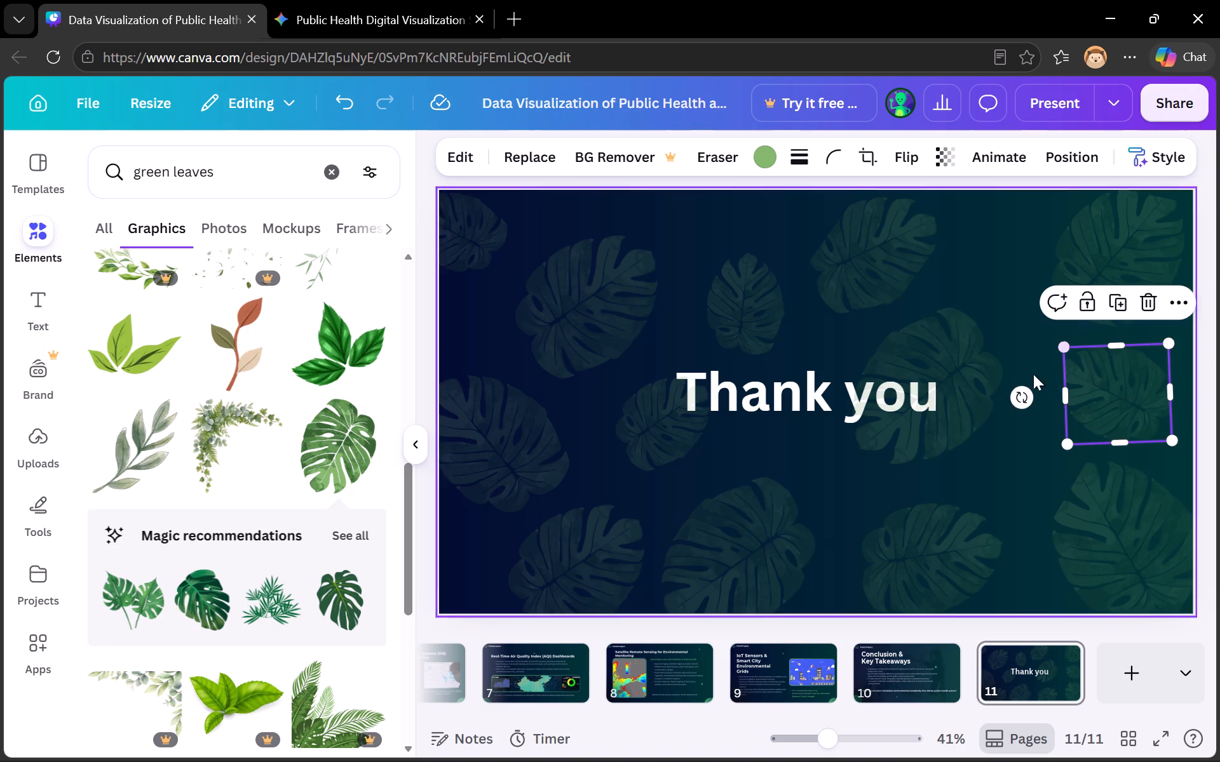
{"action": "left_click_drag", "start_coordinate": [1090, 408], "coordinate": [1073, 407]}
{"action": "left_click", "coordinate": [1001, 476]}
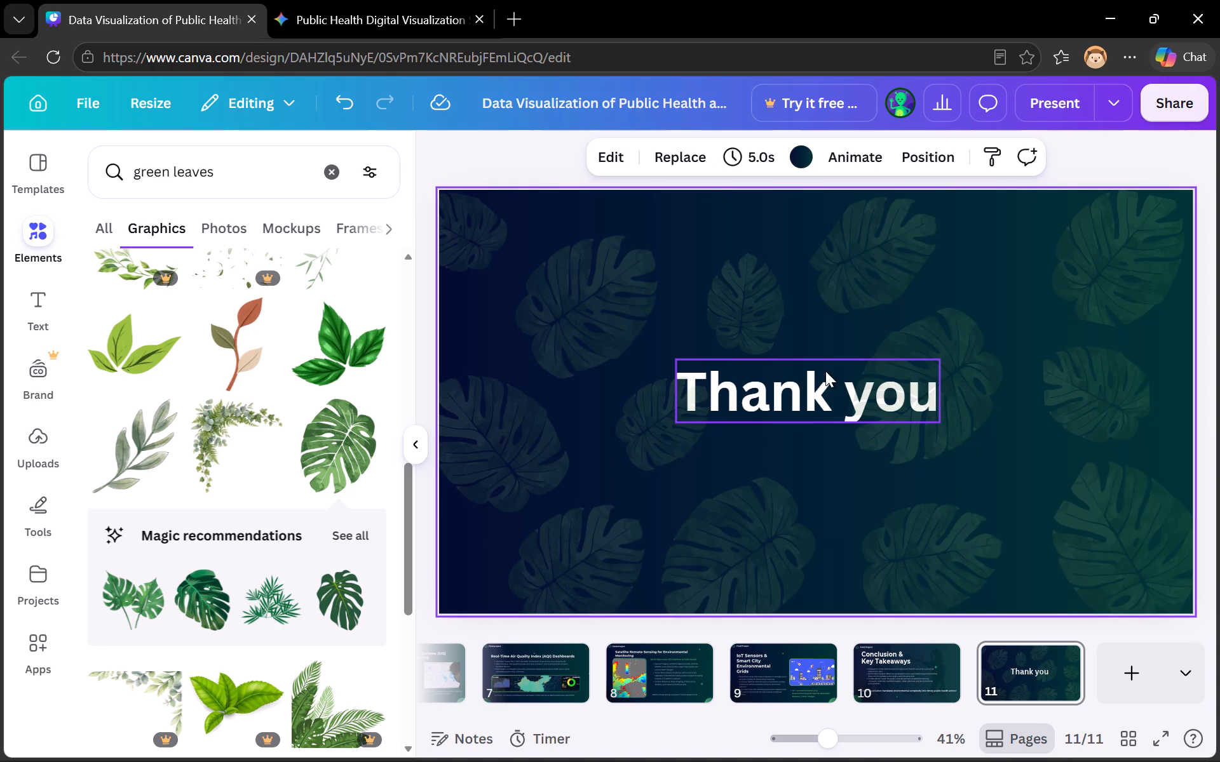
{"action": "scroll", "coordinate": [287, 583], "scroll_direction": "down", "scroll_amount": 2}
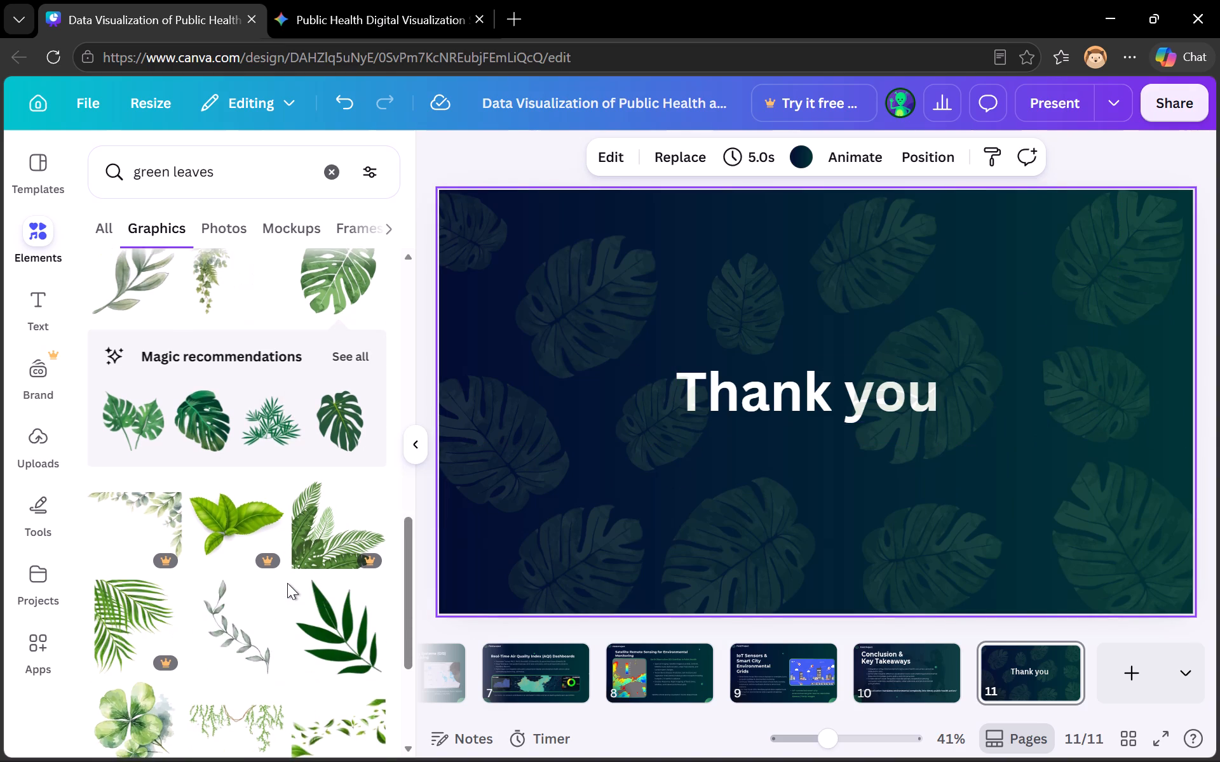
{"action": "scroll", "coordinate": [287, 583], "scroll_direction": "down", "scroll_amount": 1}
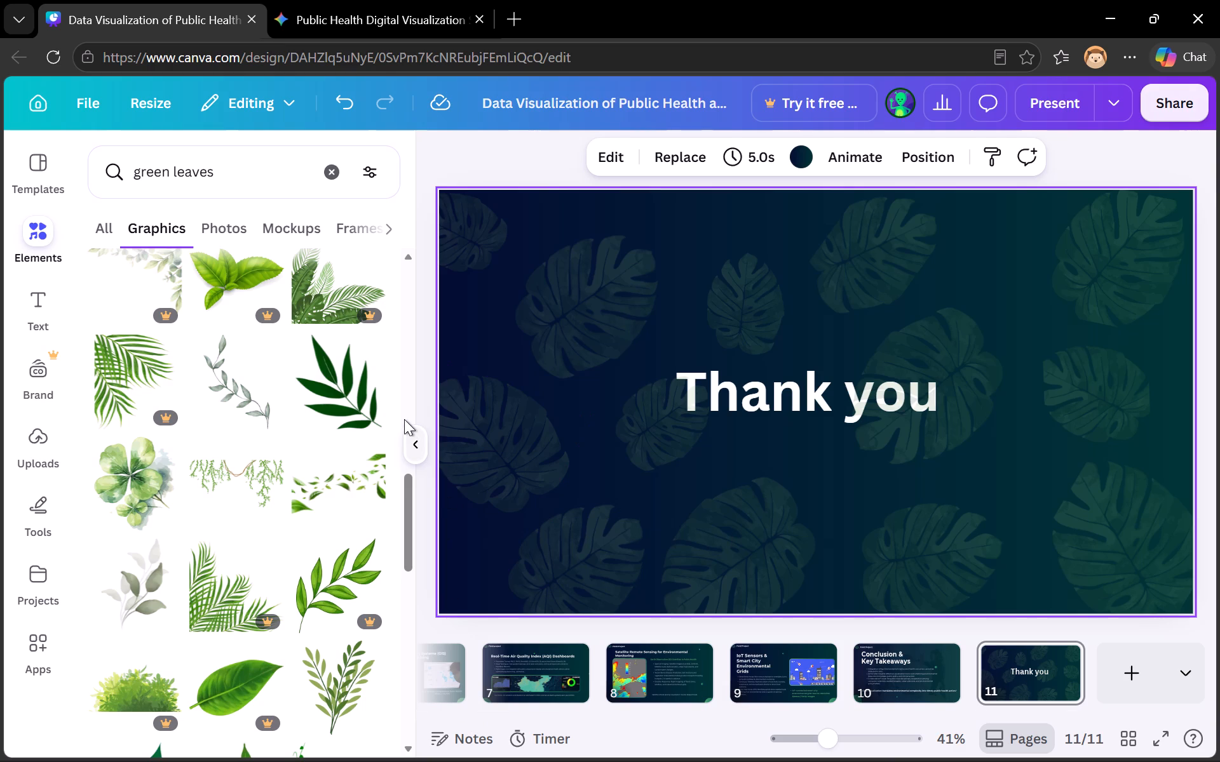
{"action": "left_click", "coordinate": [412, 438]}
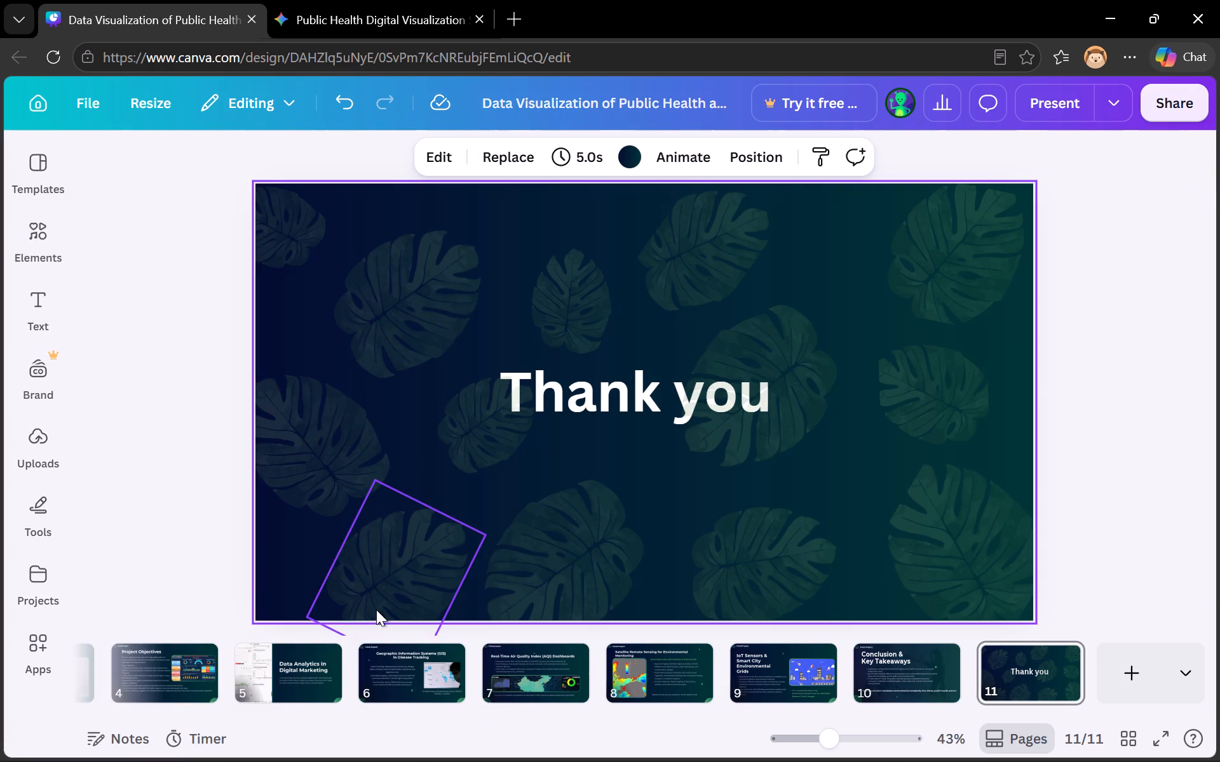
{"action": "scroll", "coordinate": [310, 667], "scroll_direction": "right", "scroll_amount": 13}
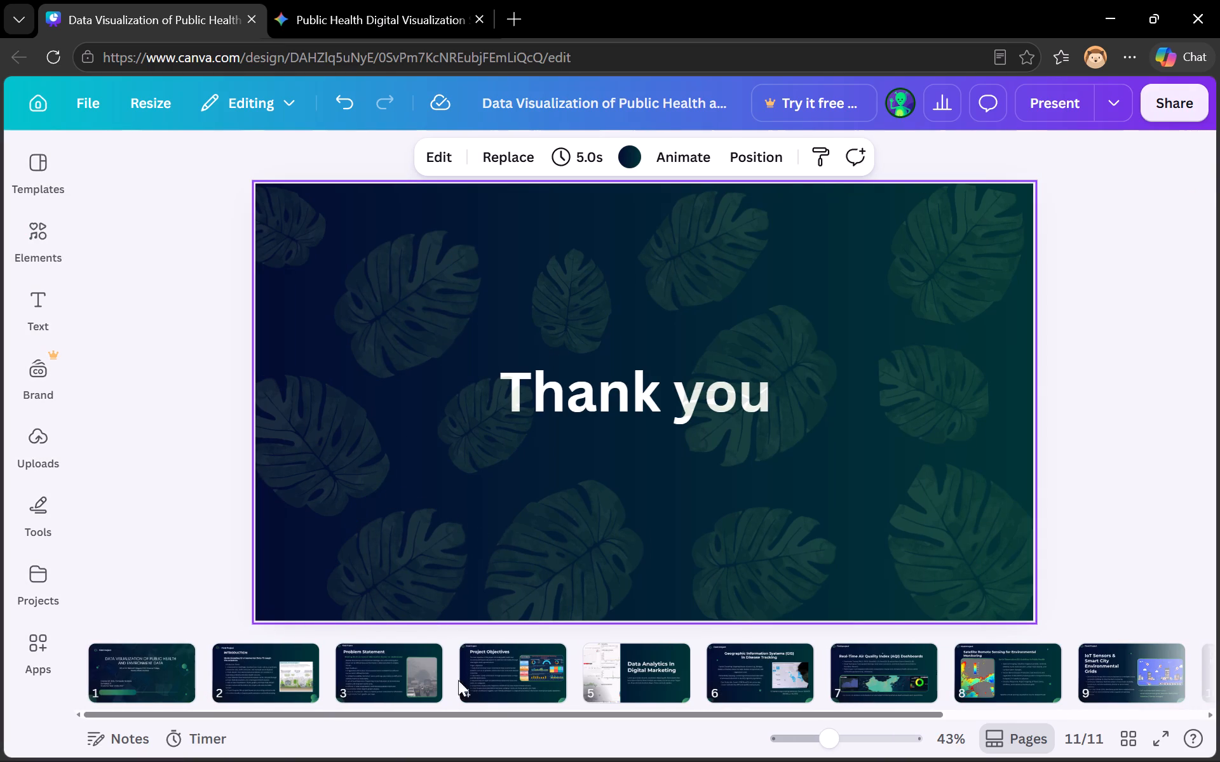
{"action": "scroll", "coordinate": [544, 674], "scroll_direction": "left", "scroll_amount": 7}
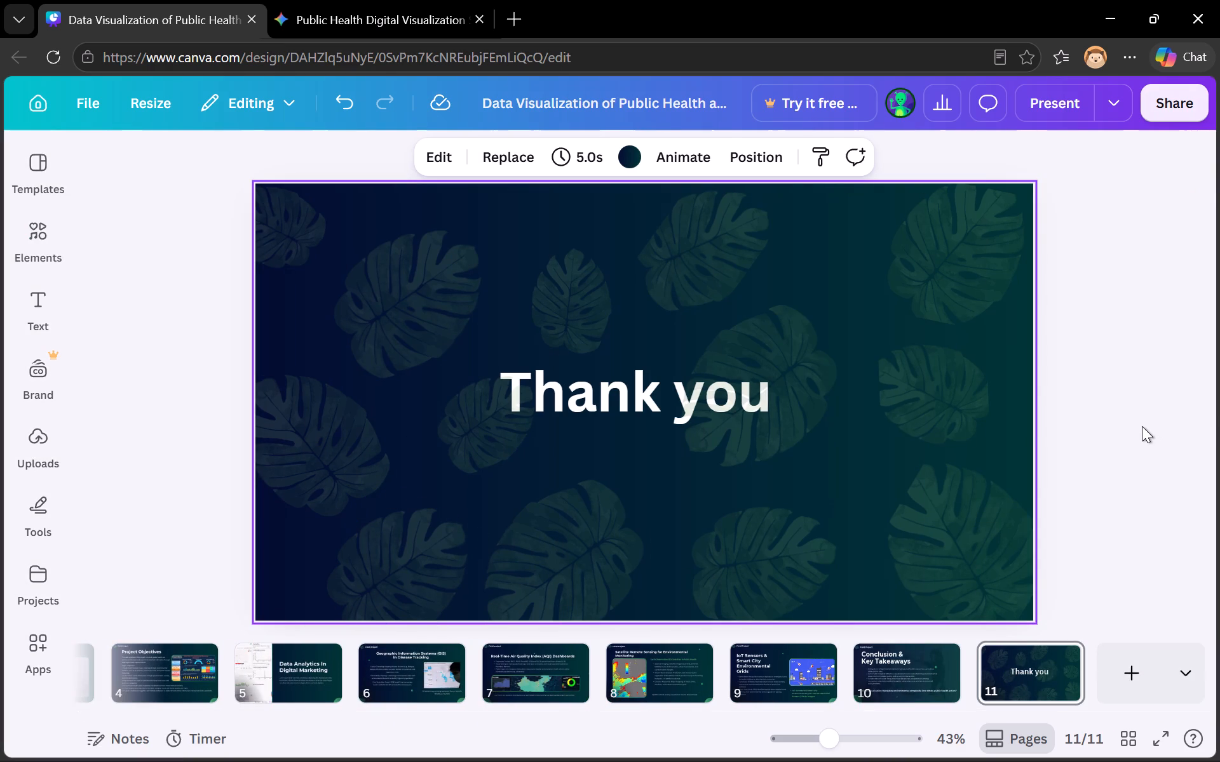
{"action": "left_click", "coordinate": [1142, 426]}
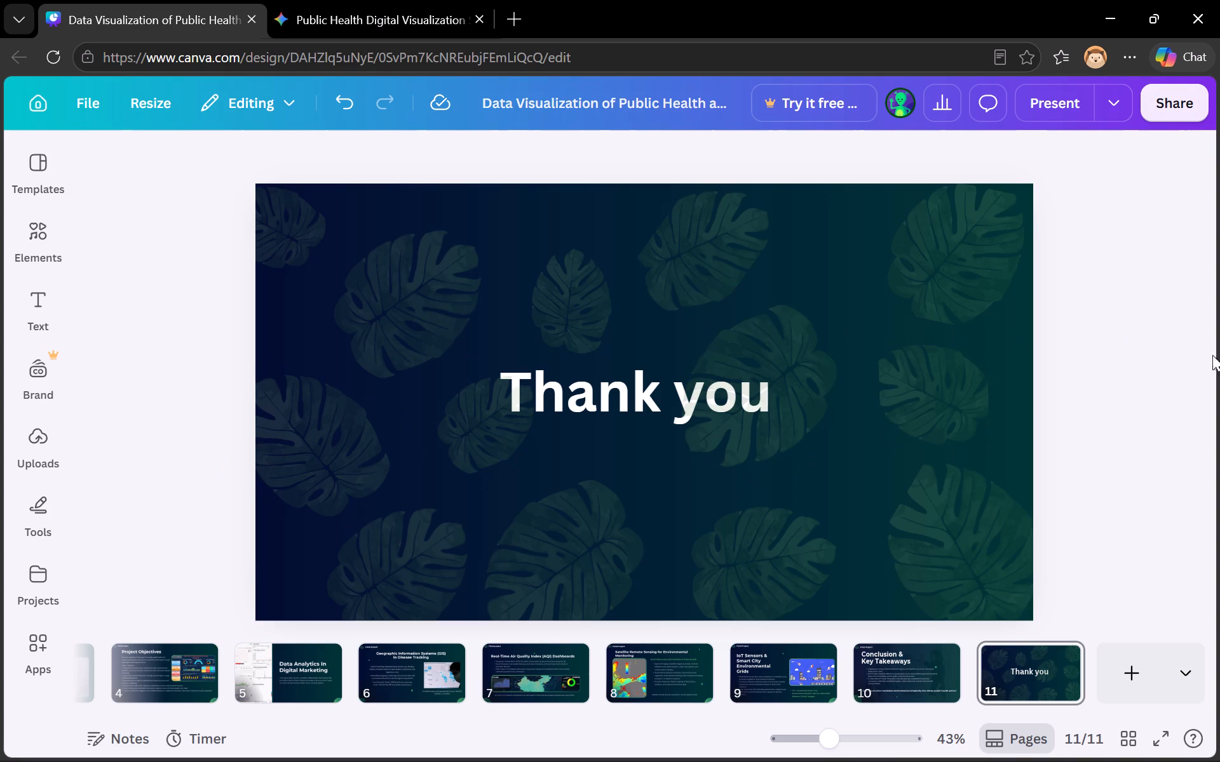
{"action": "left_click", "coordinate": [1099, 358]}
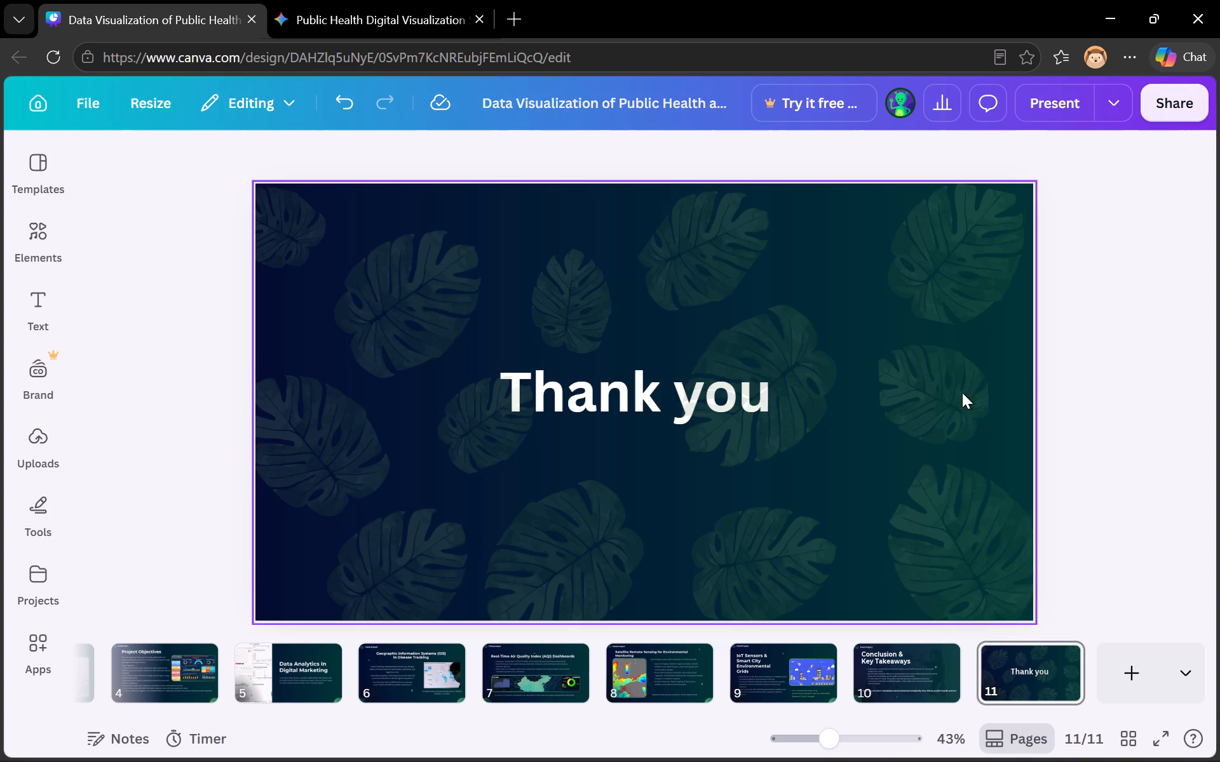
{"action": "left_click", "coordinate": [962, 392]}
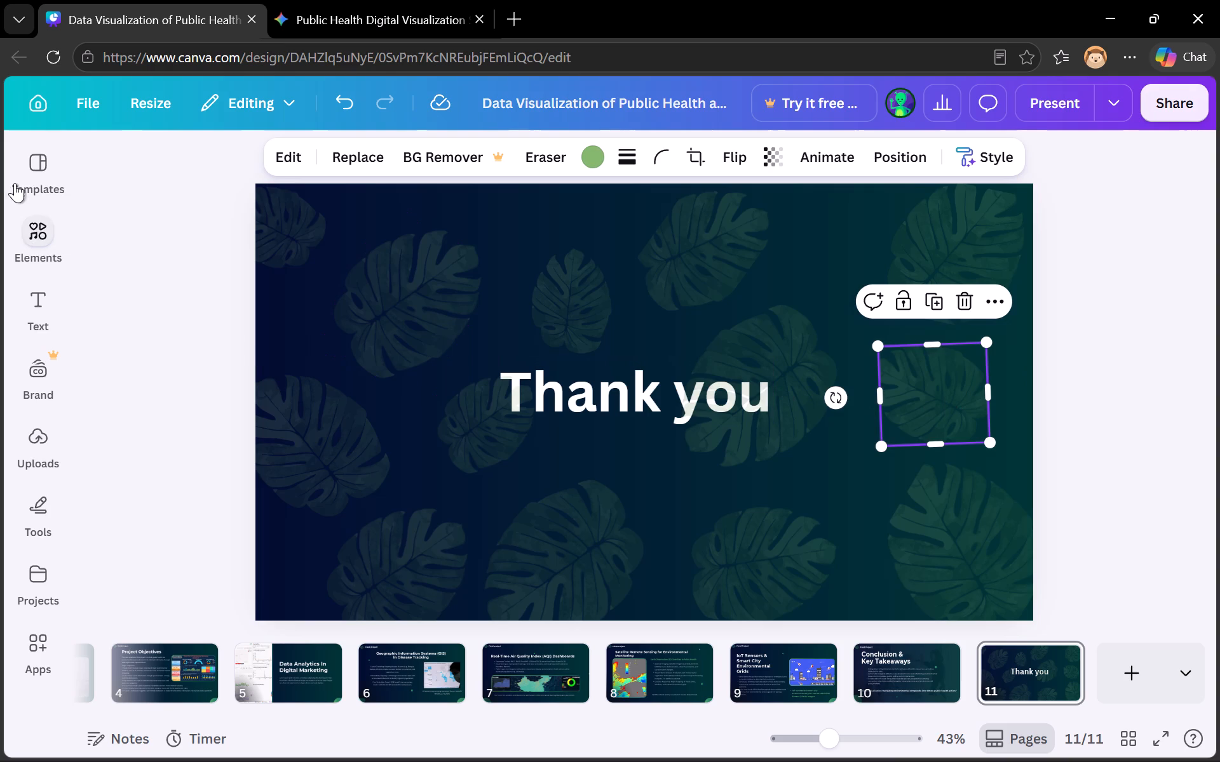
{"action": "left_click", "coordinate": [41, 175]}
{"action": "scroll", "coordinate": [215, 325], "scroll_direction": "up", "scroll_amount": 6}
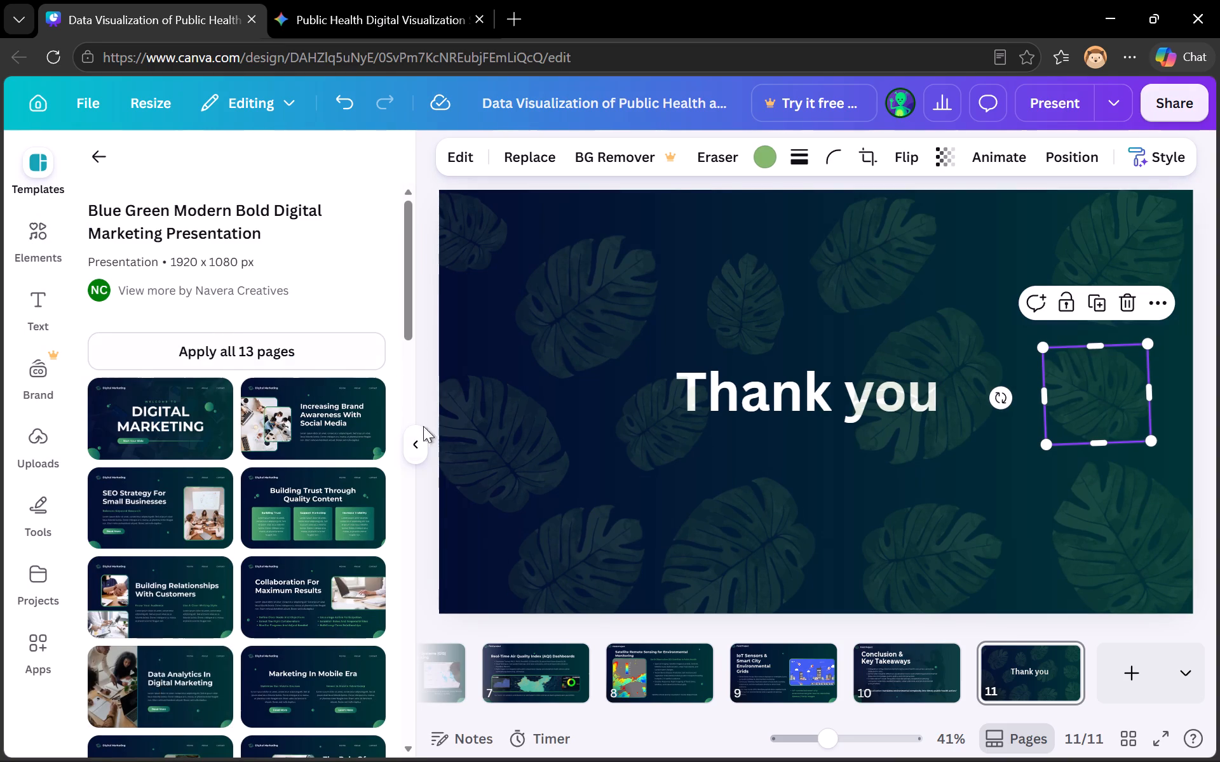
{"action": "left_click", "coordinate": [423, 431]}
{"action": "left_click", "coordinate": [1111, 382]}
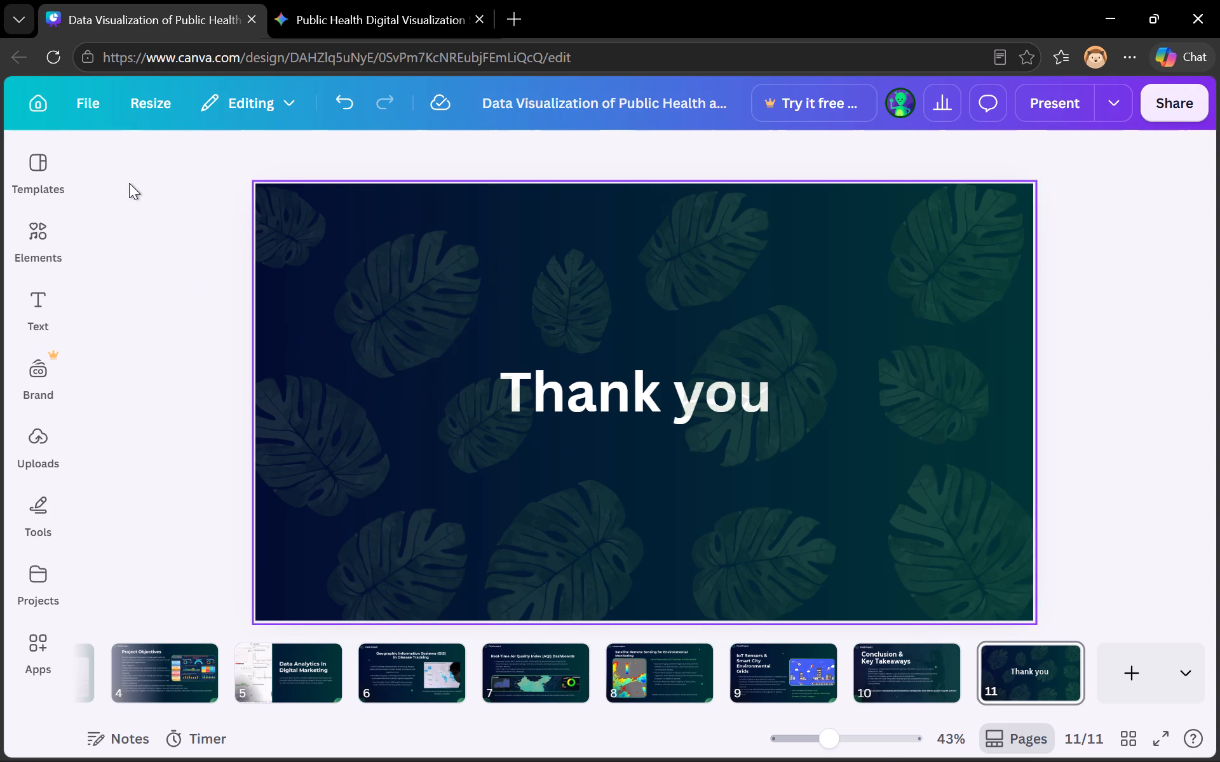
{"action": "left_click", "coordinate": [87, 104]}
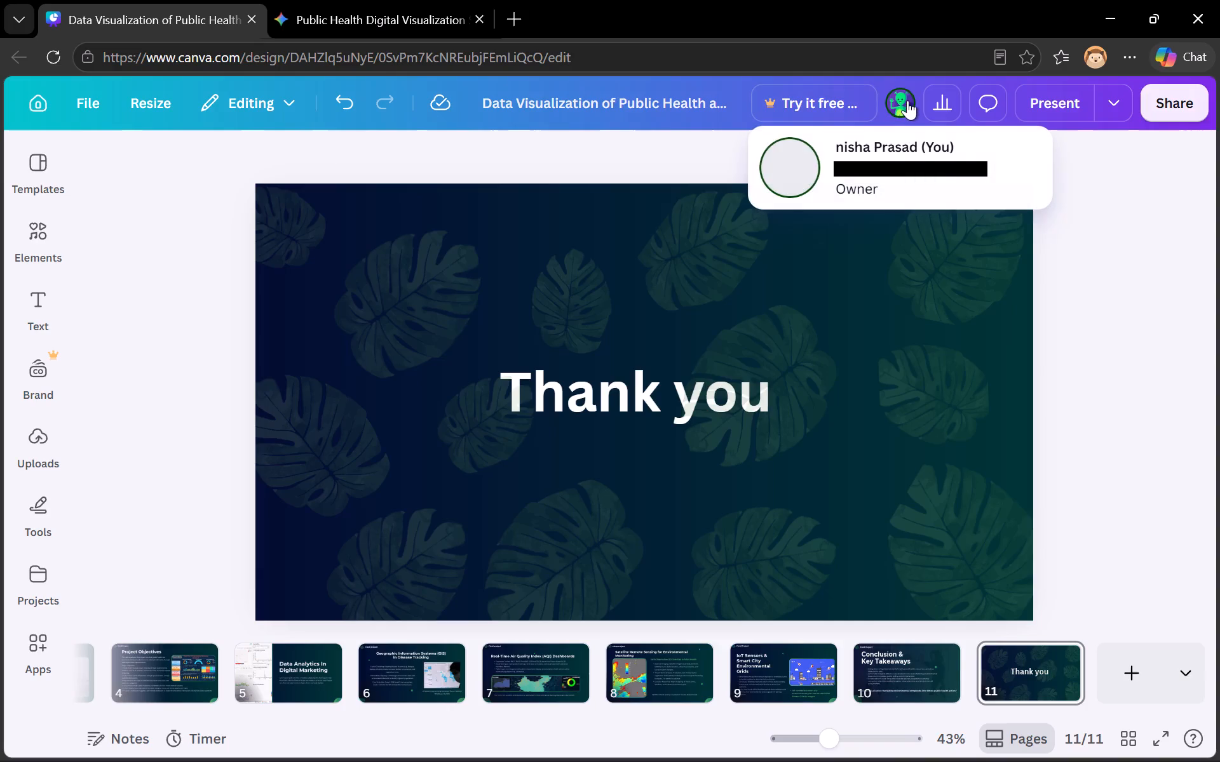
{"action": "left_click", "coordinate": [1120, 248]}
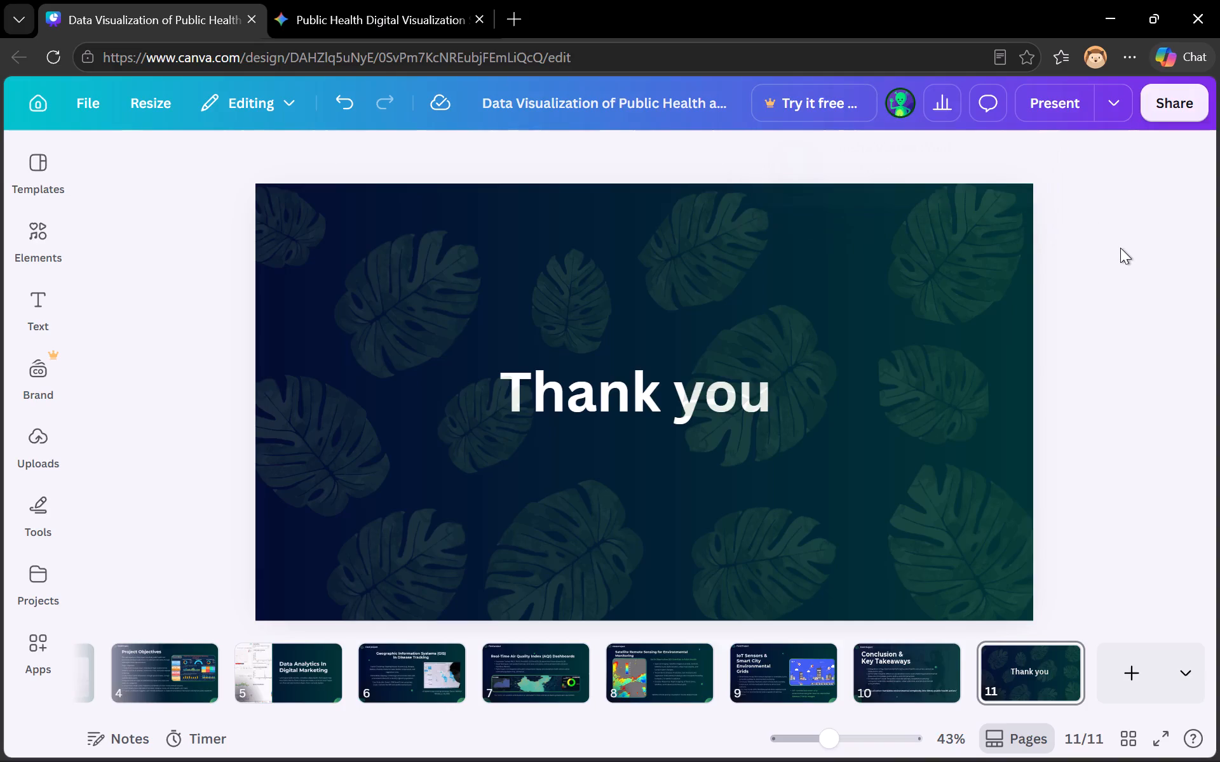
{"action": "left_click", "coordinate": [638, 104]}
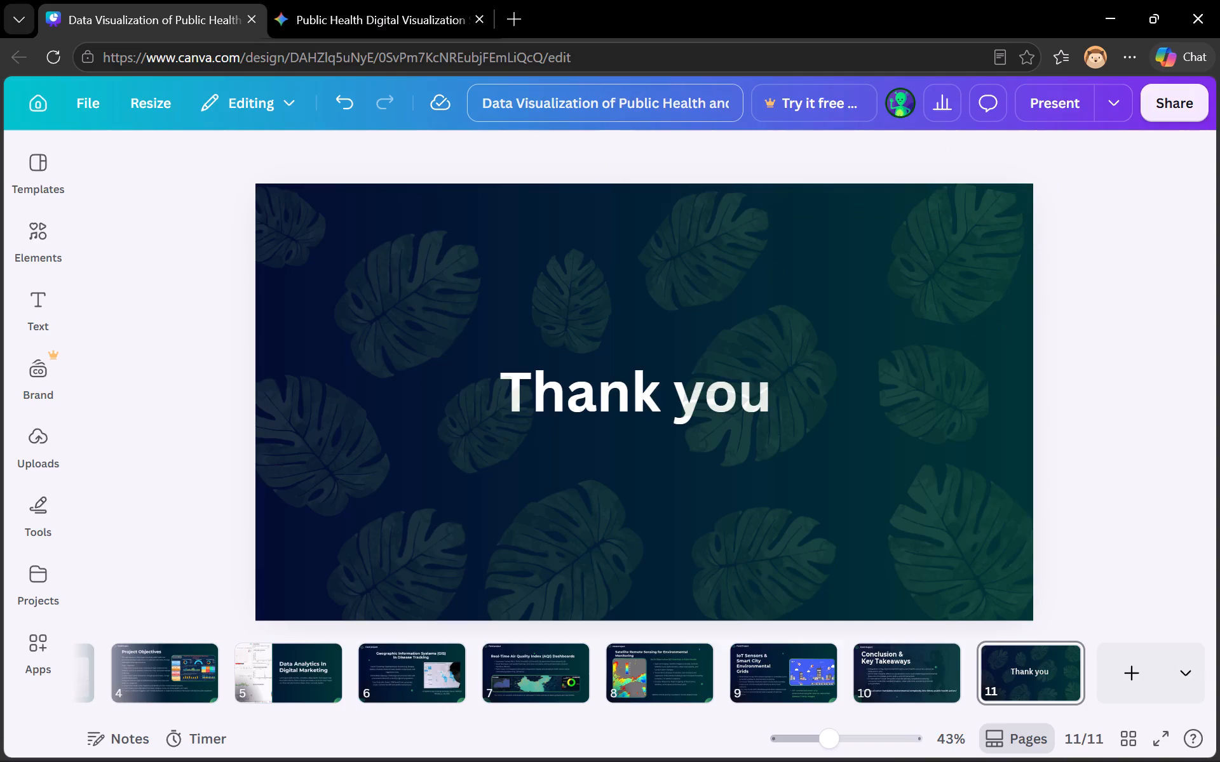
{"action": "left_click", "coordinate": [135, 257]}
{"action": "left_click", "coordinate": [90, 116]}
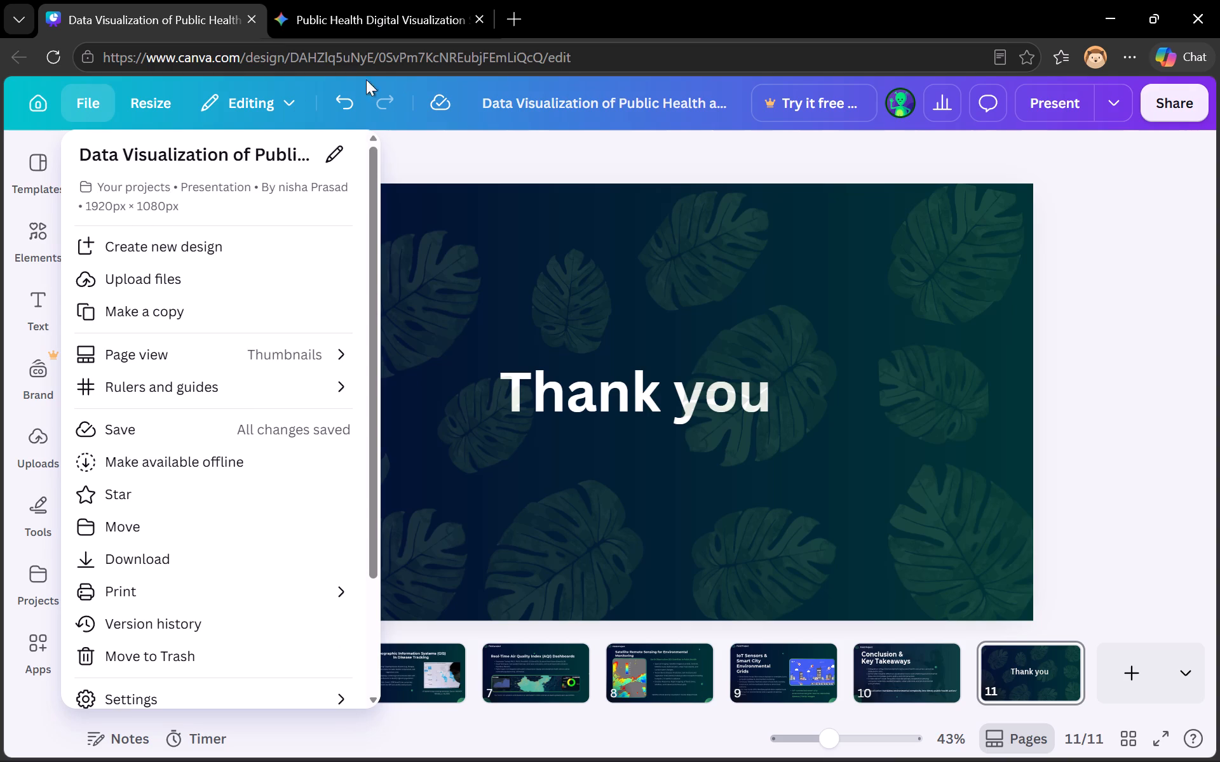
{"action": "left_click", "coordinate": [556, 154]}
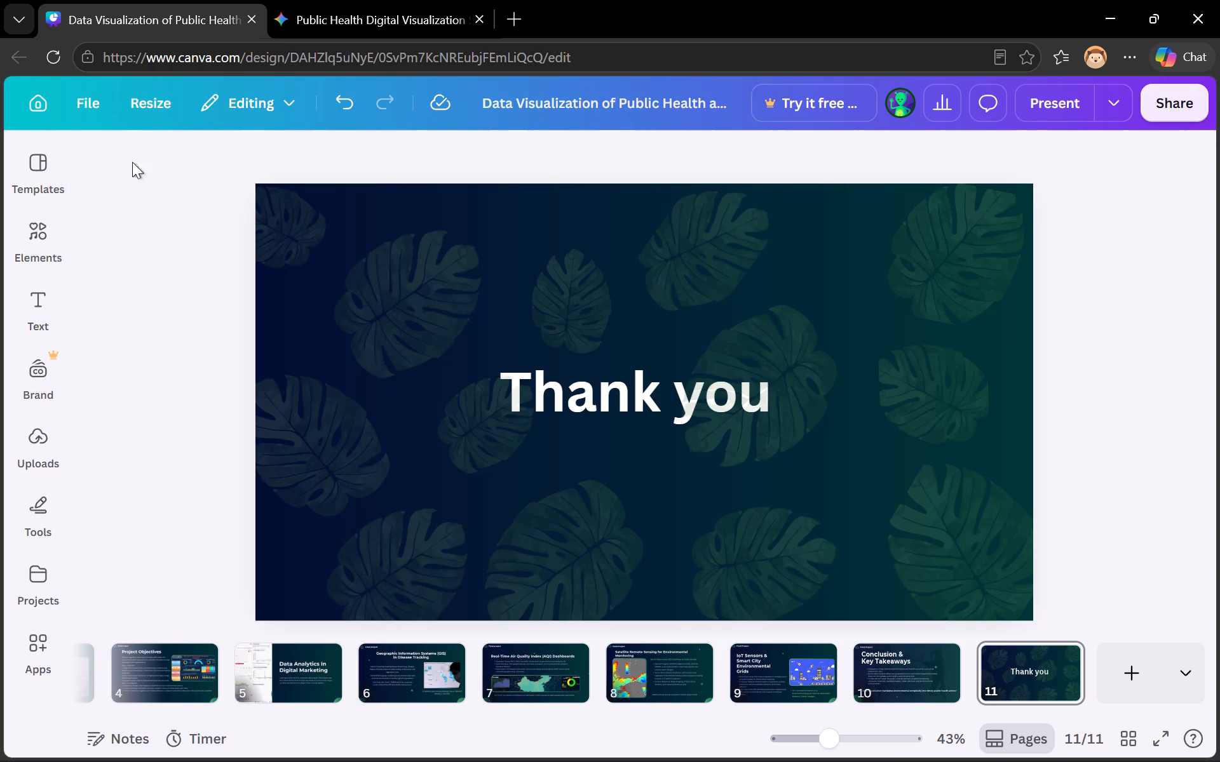
Leave the presentation editor for the Canva home page and go to the recent designs.
{"action": "left_click", "coordinate": [21, 61]}
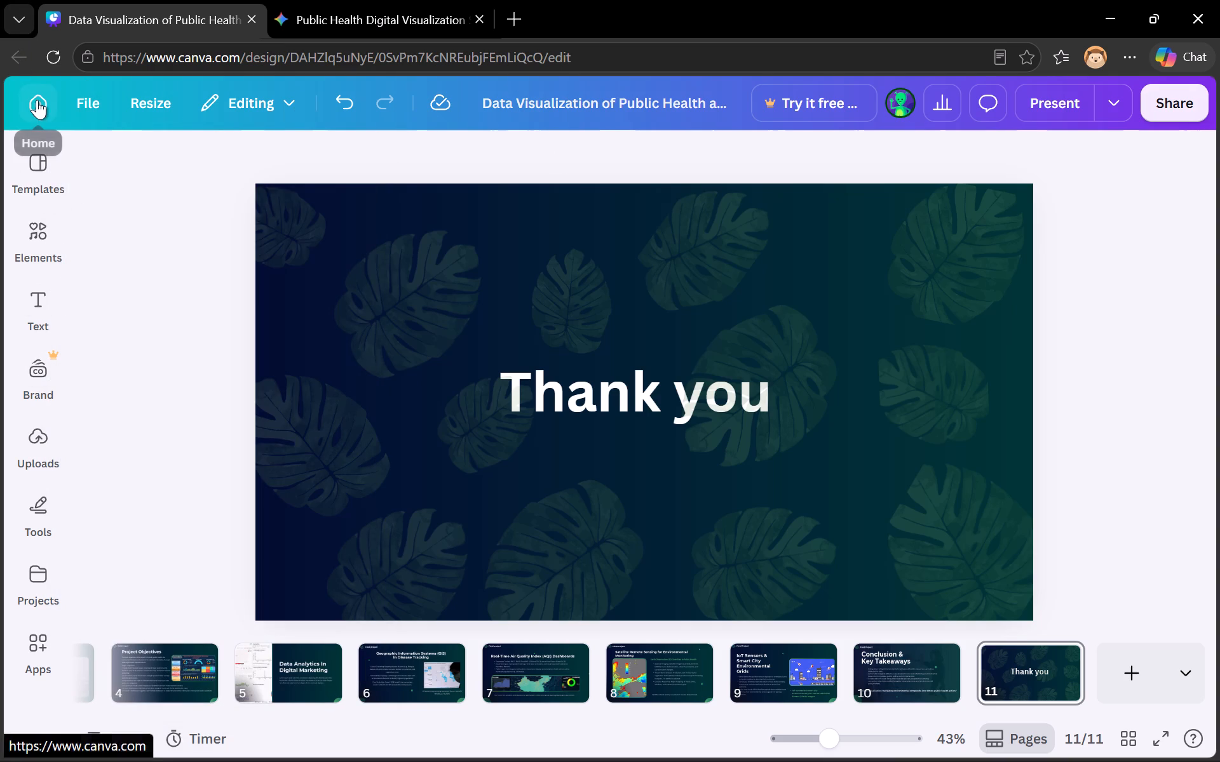
{"action": "left_click", "coordinate": [37, 100]}
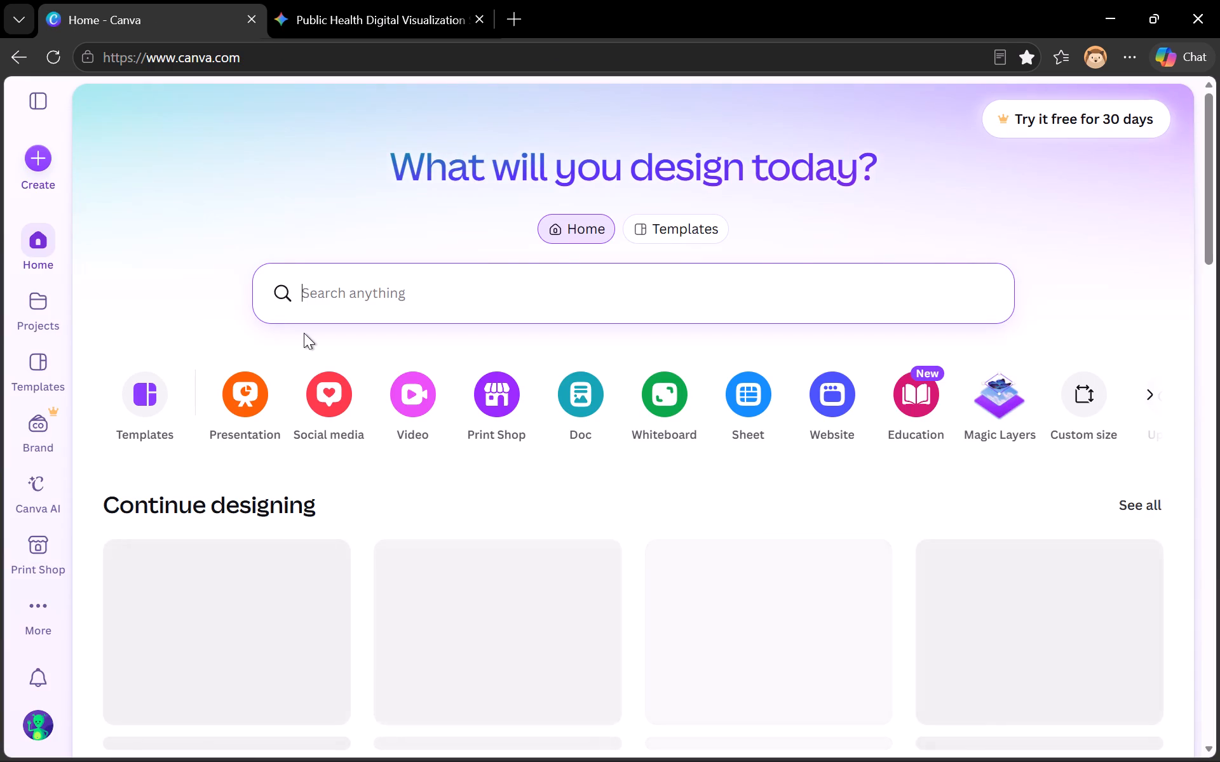
{"action": "scroll", "coordinate": [304, 333], "scroll_direction": "down", "scroll_amount": 3}
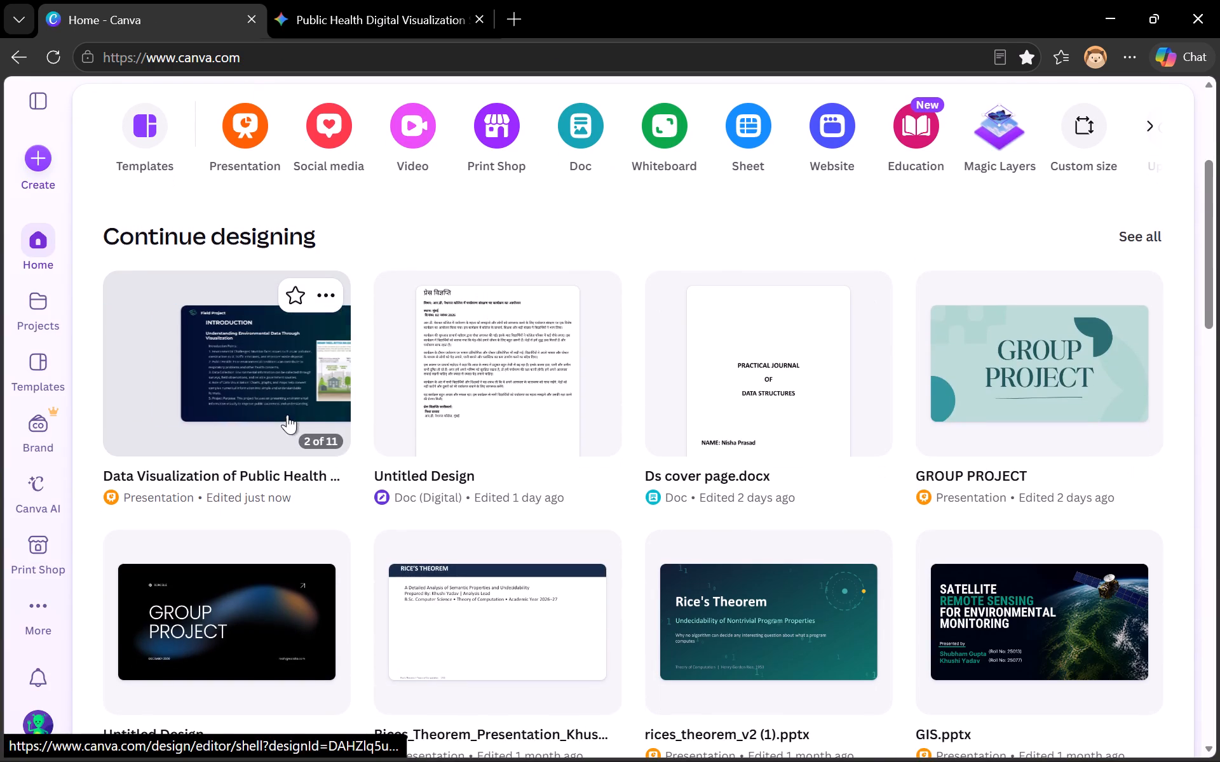